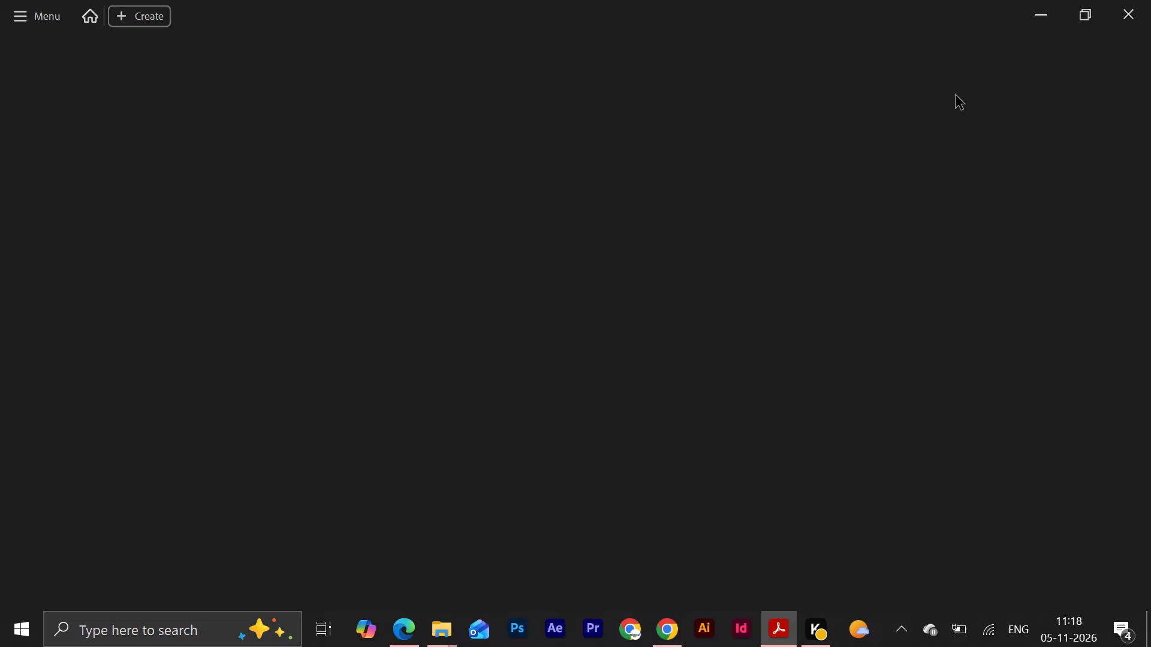
Close the blank Acrobat window.
{"action": "left_click", "coordinate": [1150, 13]}
{"action": "left_click", "coordinate": [1150, 18]}
{"action": "right_click", "coordinate": [792, 634]}
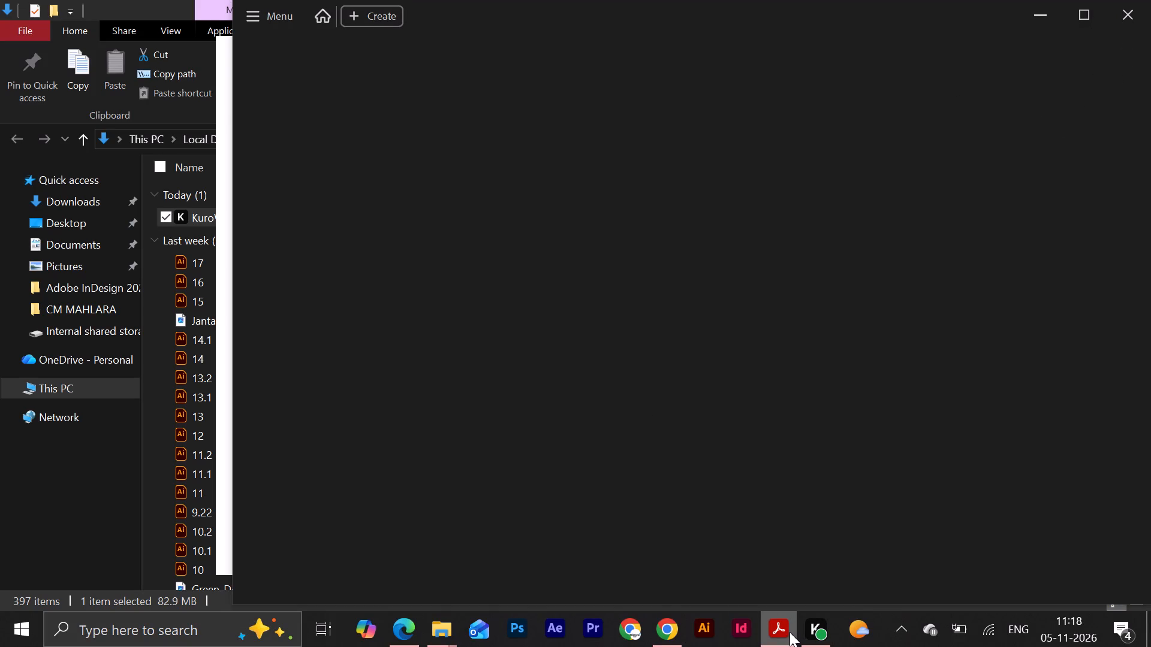
Bring up the taskbar options for the running Adobe Acrobat window.
{"action": "right_click", "coordinate": [785, 624]}
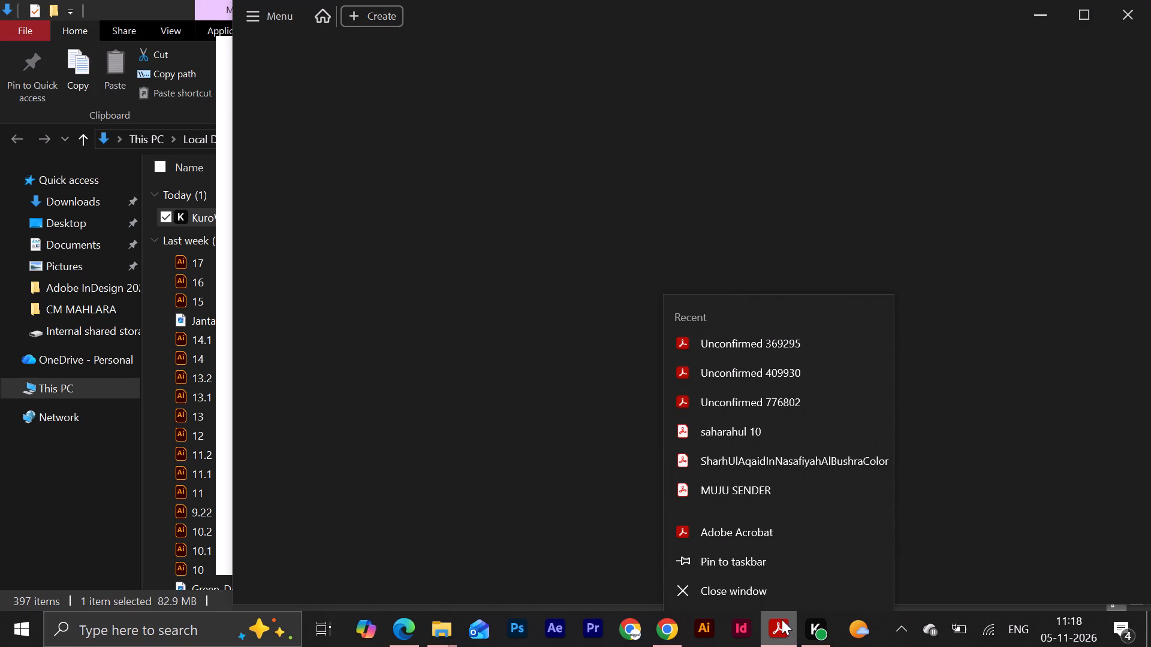
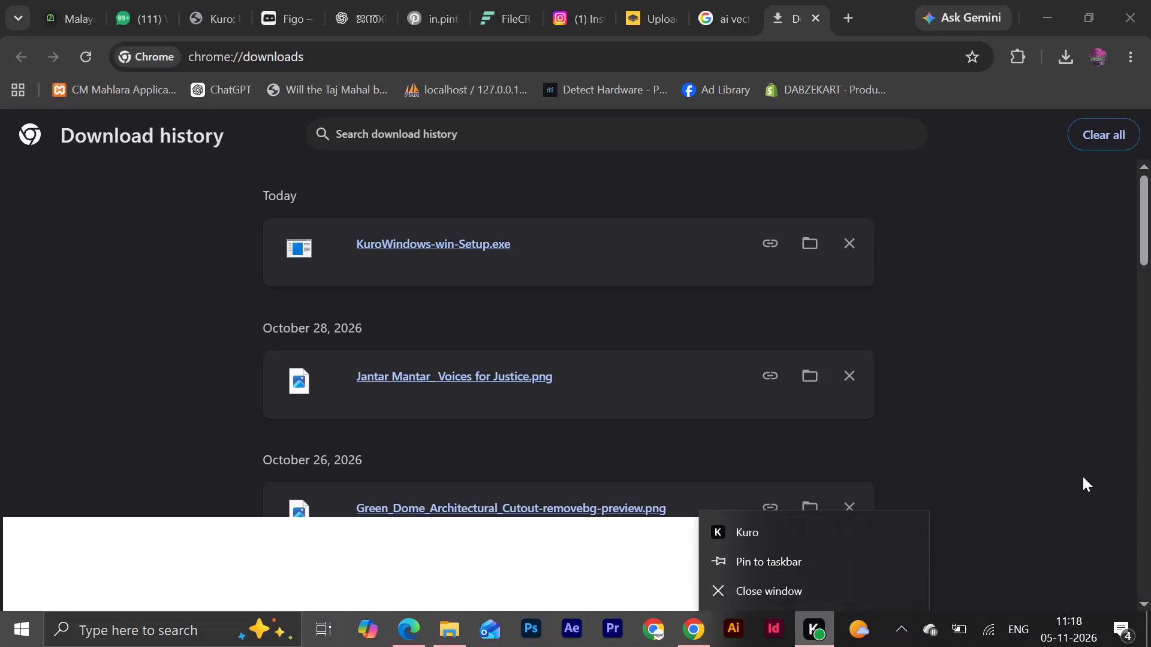
Dismiss the open Kuro taskbar options and launch Adobe InDesign.
{"action": "left_click", "coordinate": [1090, 464]}
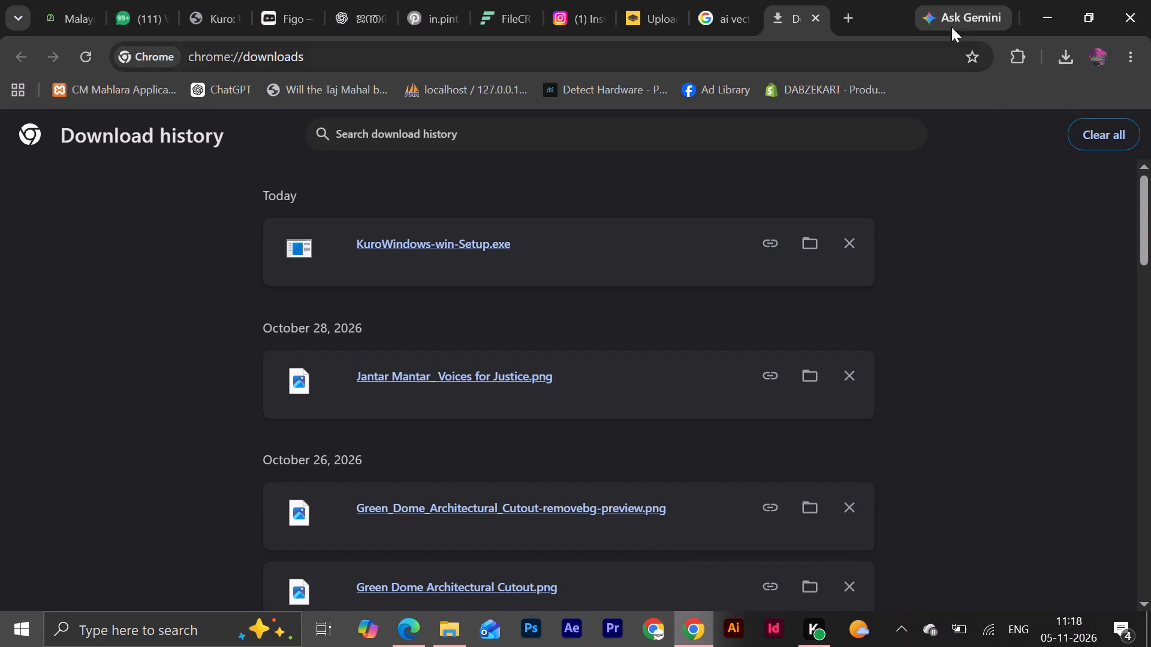
{"action": "double_click", "coordinate": [769, 624]}
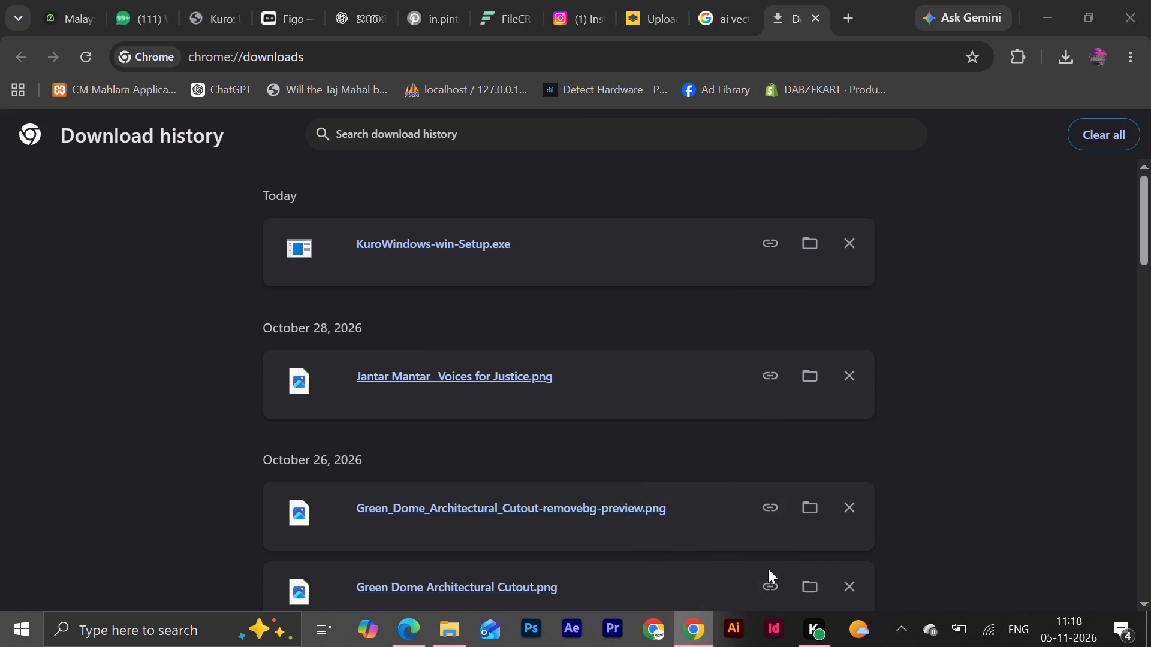
Disconnect the computer from its current Wi-Fi network.
{"action": "left_click", "coordinate": [992, 631]}
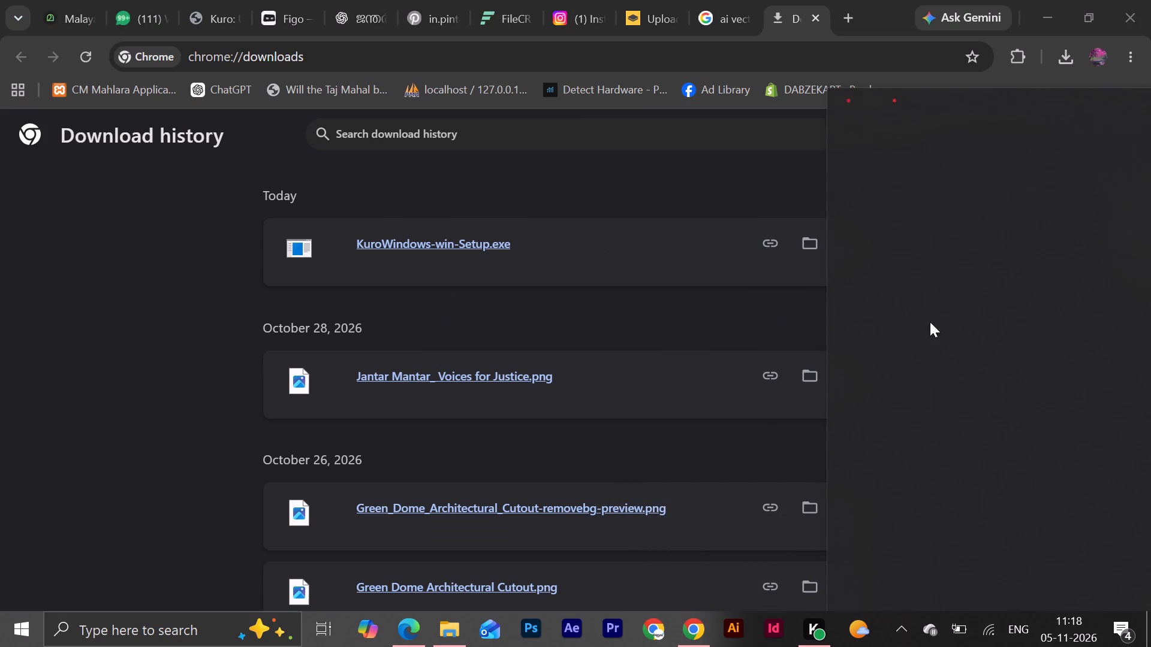
{"action": "left_click", "coordinate": [1044, 210]}
Launch Adobe Illustrator.
{"action": "double_click", "coordinate": [740, 632]}
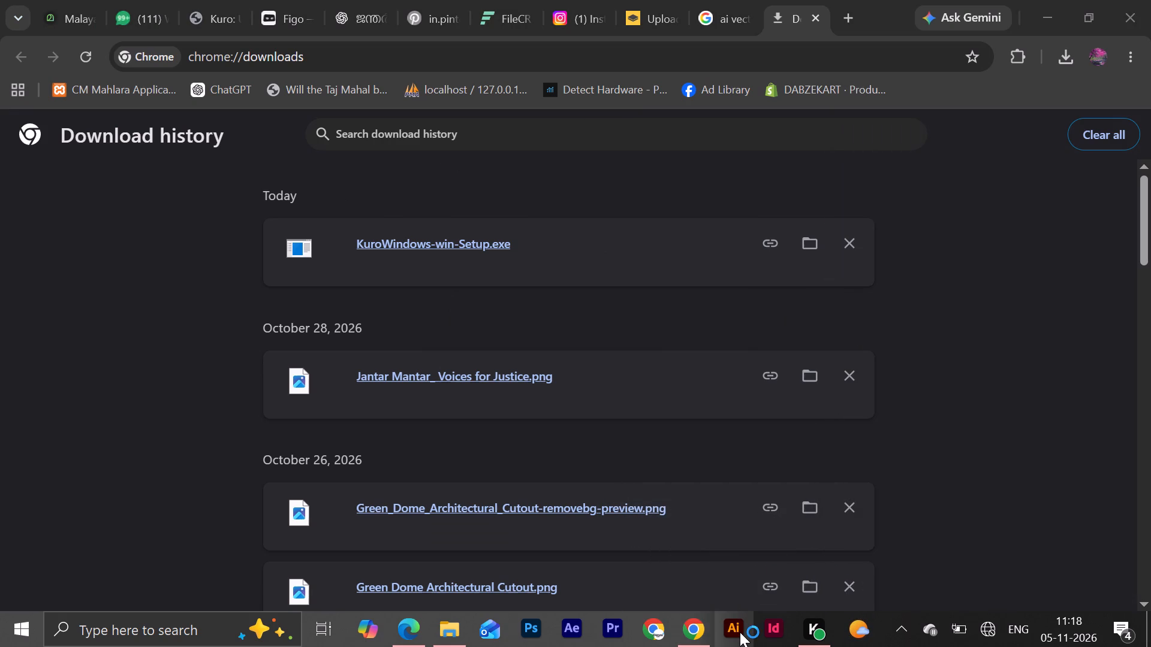
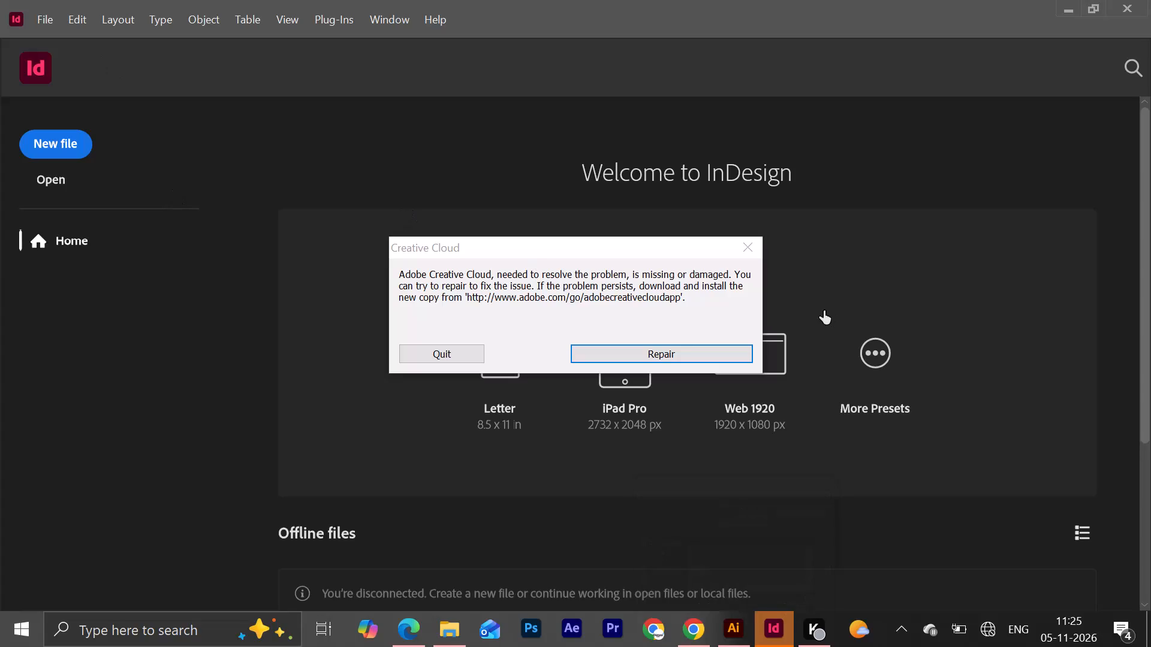
Choose to repair Adobe Creative Cloud in the alert shown over InDesign.
{"action": "left_click", "coordinate": [736, 359]}
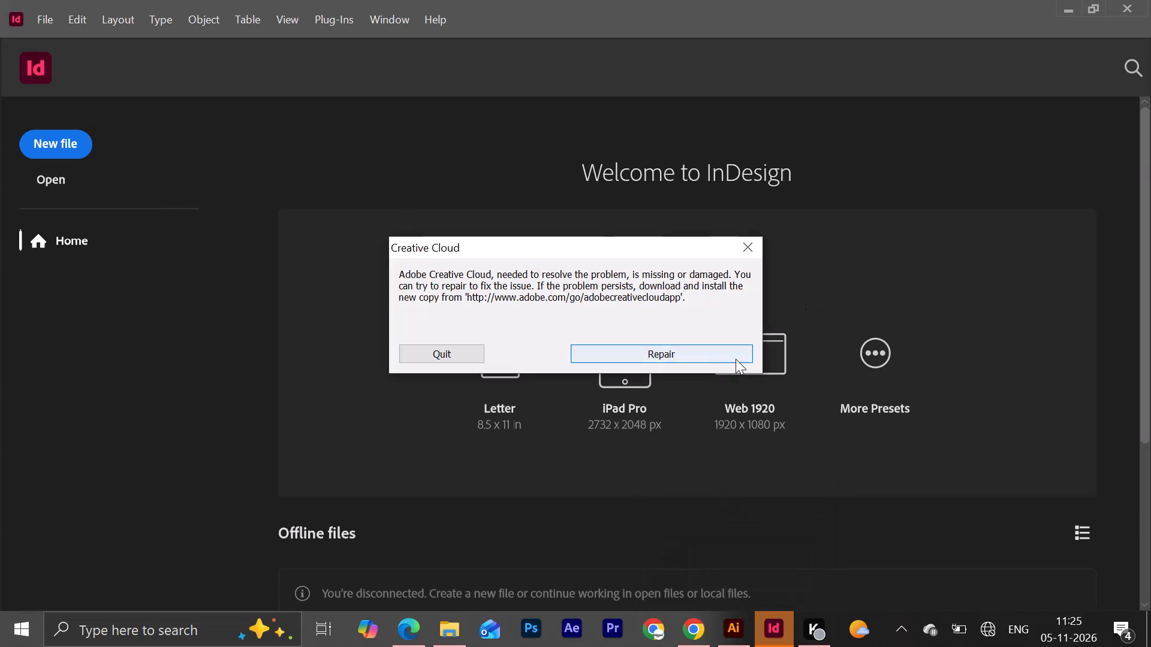
{"action": "left_click", "coordinate": [716, 359]}
Switch to Illustrator and create a portrait A4 document, 21 x 29.7 cm, with one artboard and CMYK Color mode.
{"action": "left_click", "coordinate": [735, 627]}
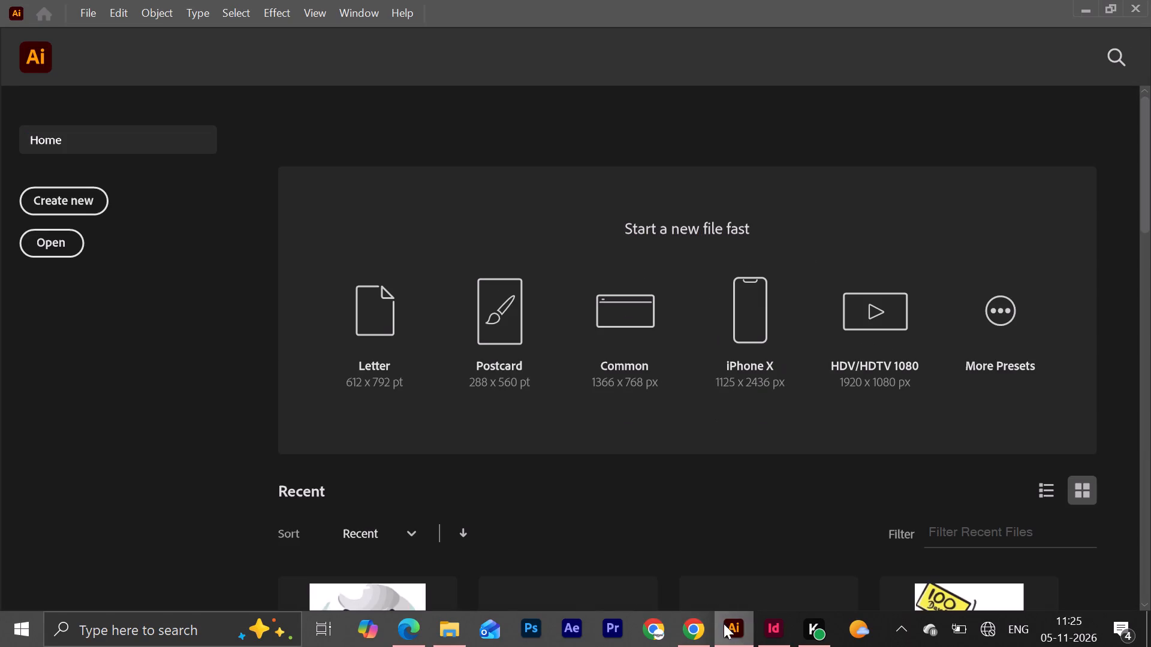
{"action": "left_click", "coordinate": [43, 195]}
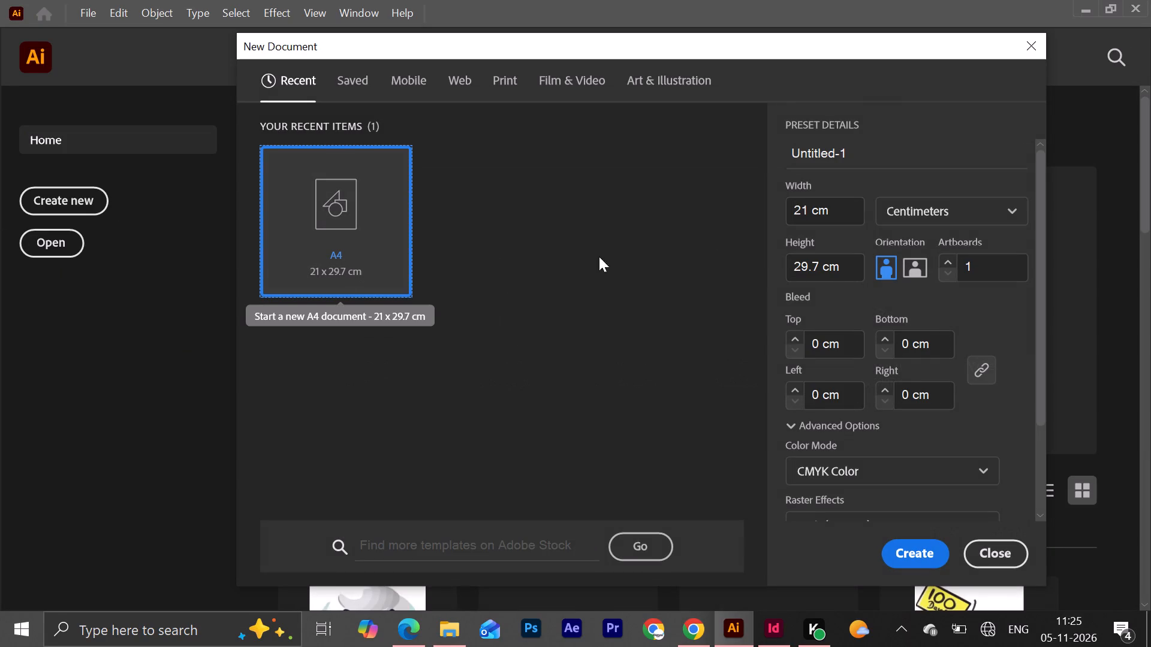
{"action": "left_click", "coordinate": [938, 549]}
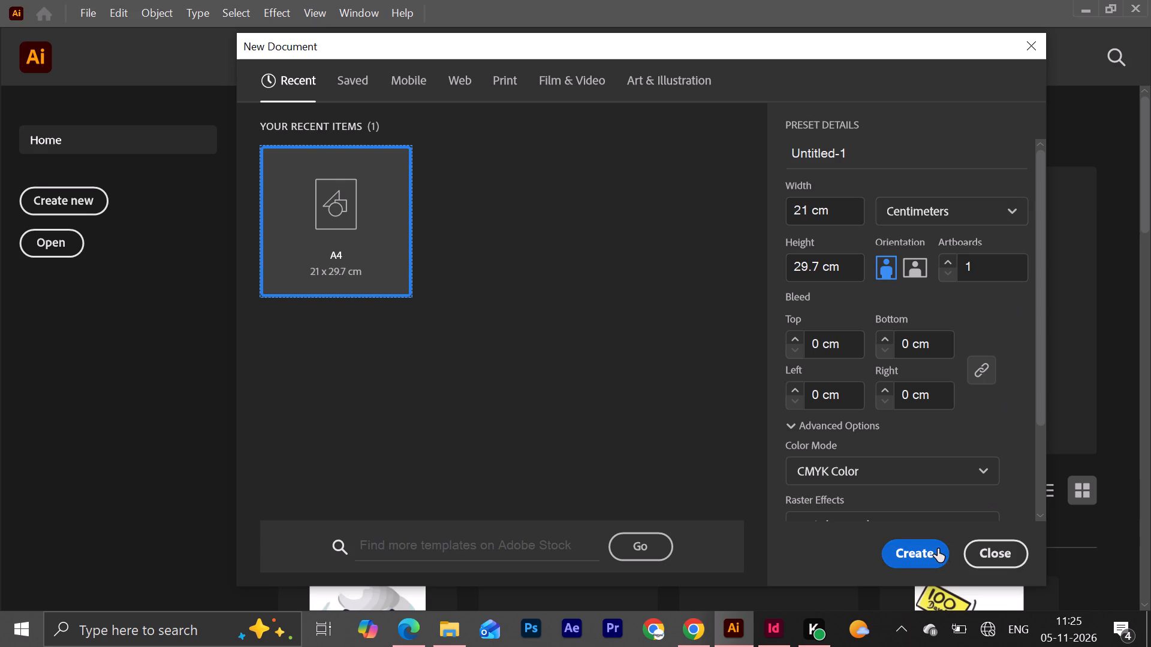
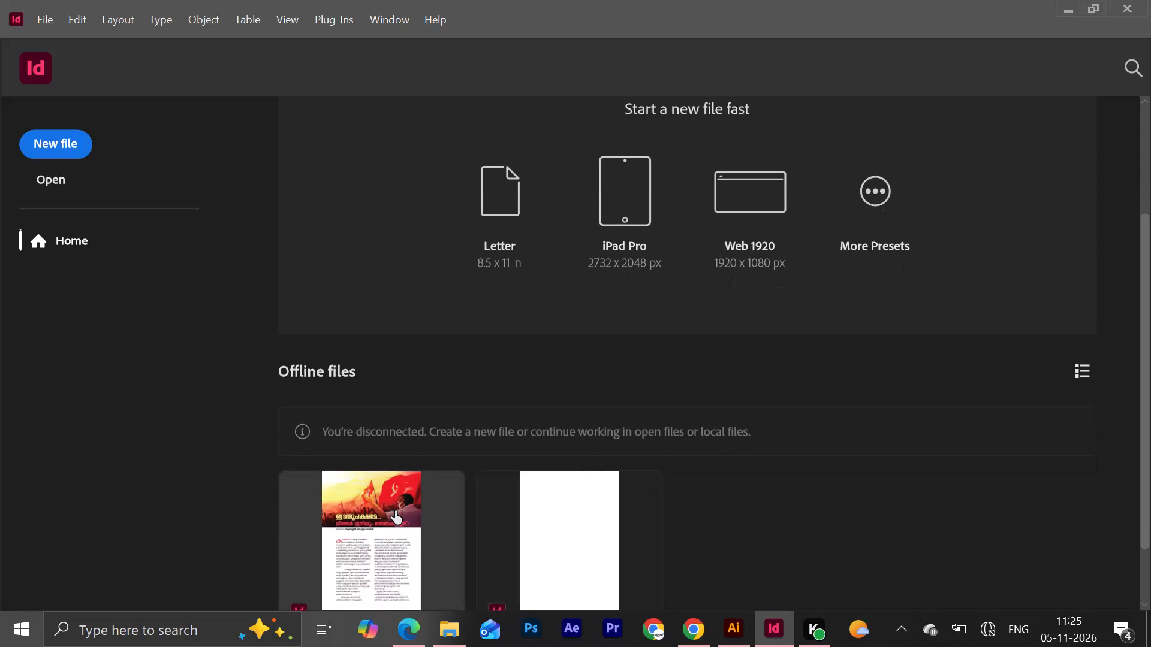
Open the recent offline document whose thumbnail shows a red flag header image above a two-column Malayalam article.
{"action": "left_click", "coordinate": [395, 511]}
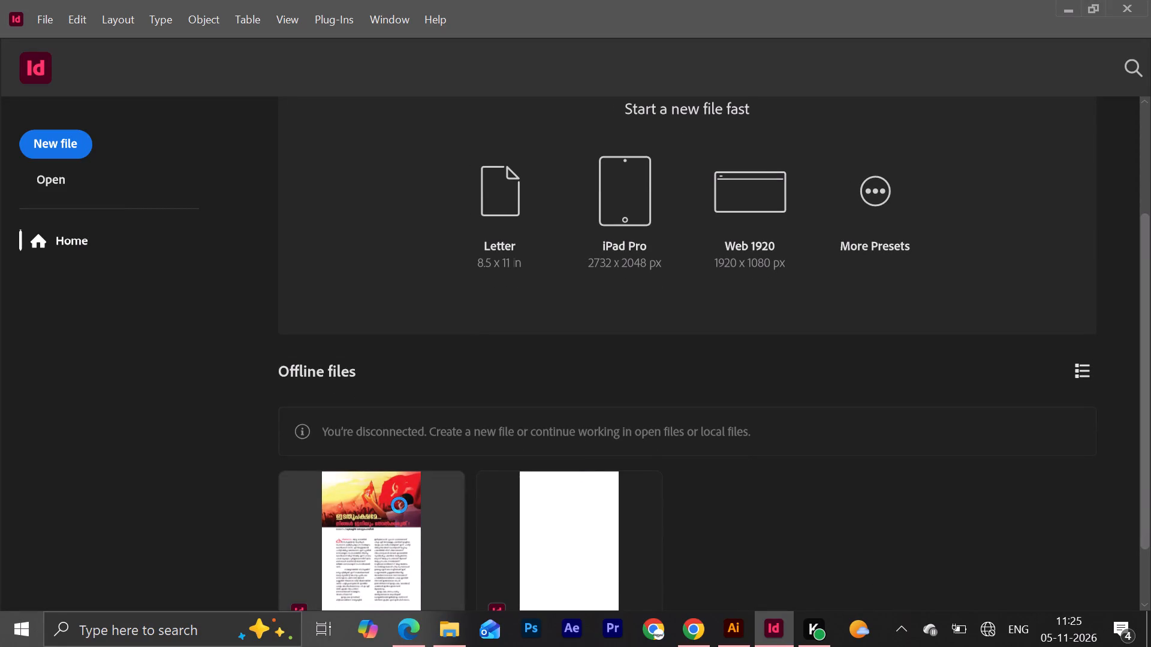
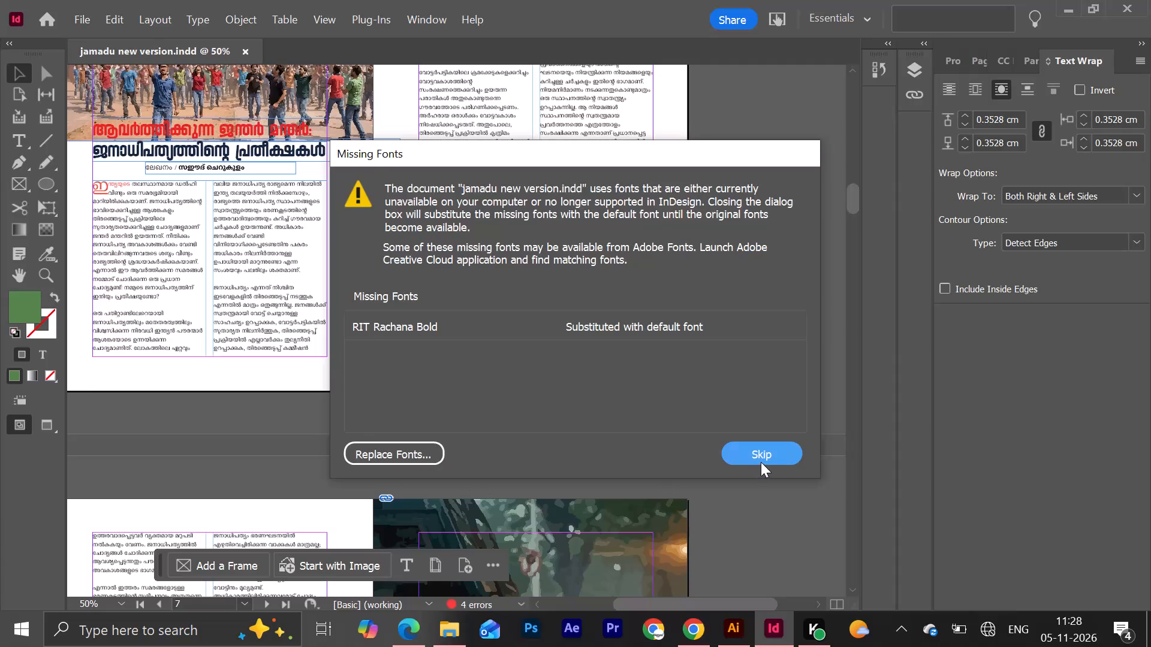
Skip replacing the missing fonts so the article layout opens with substituted fonts.
{"action": "left_click", "coordinate": [761, 452]}
Look through the magazine's article spreads down to the blank end pages and back to the AI article on page 29.
{"action": "scroll", "coordinate": [526, 458], "scroll_direction": "down", "scroll_amount": 15}
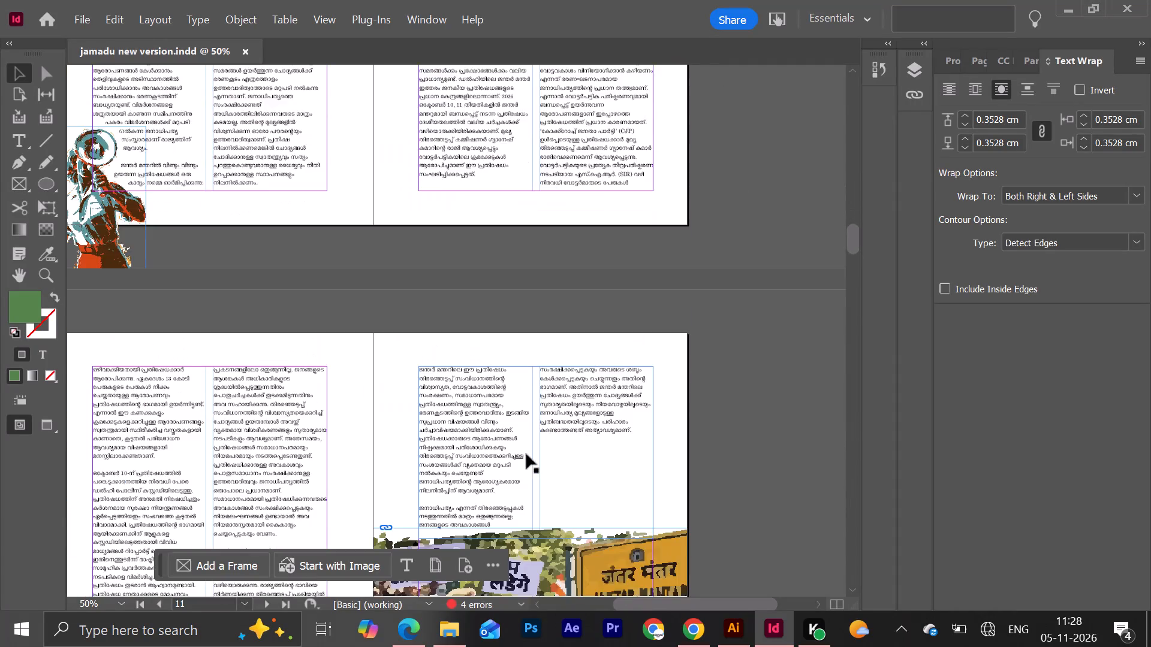
{"action": "scroll", "coordinate": [526, 454], "scroll_direction": "down", "scroll_amount": 20}
{"action": "scroll", "coordinate": [526, 454], "scroll_direction": "down", "scroll_amount": 12}
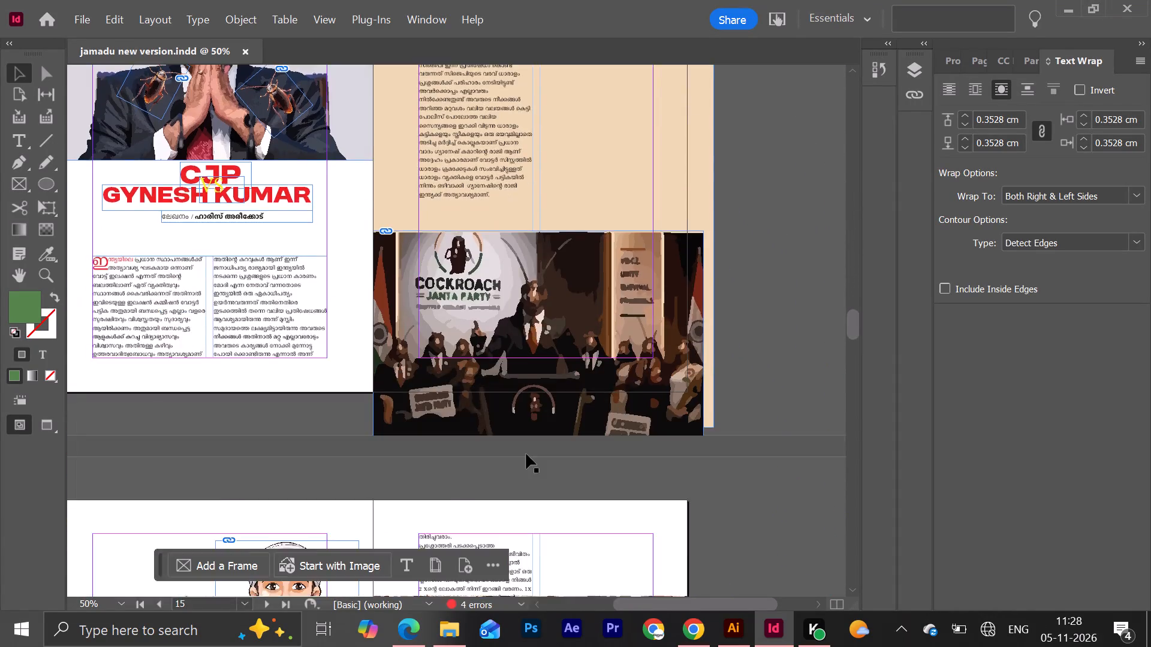
{"action": "scroll", "coordinate": [526, 454], "scroll_direction": "down", "scroll_amount": 20}
{"action": "scroll", "coordinate": [526, 454], "scroll_direction": "down", "scroll_amount": 12}
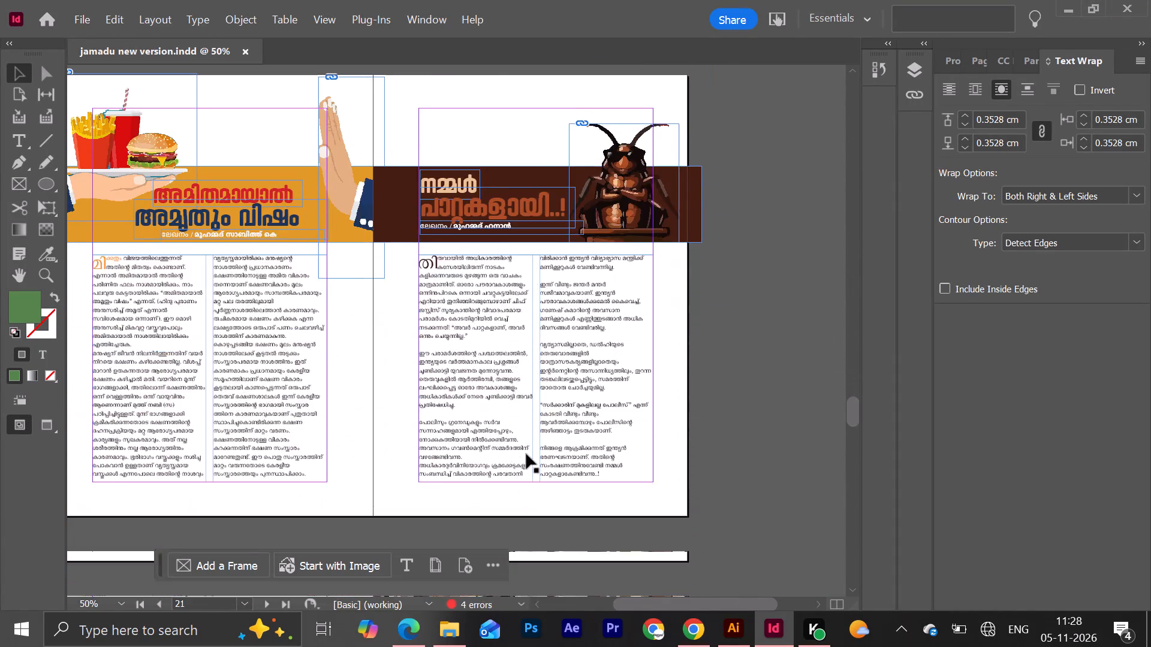
{"action": "scroll", "coordinate": [526, 454], "scroll_direction": "down", "scroll_amount": 20}
{"action": "scroll", "coordinate": [526, 454], "scroll_direction": "down", "scroll_amount": 7}
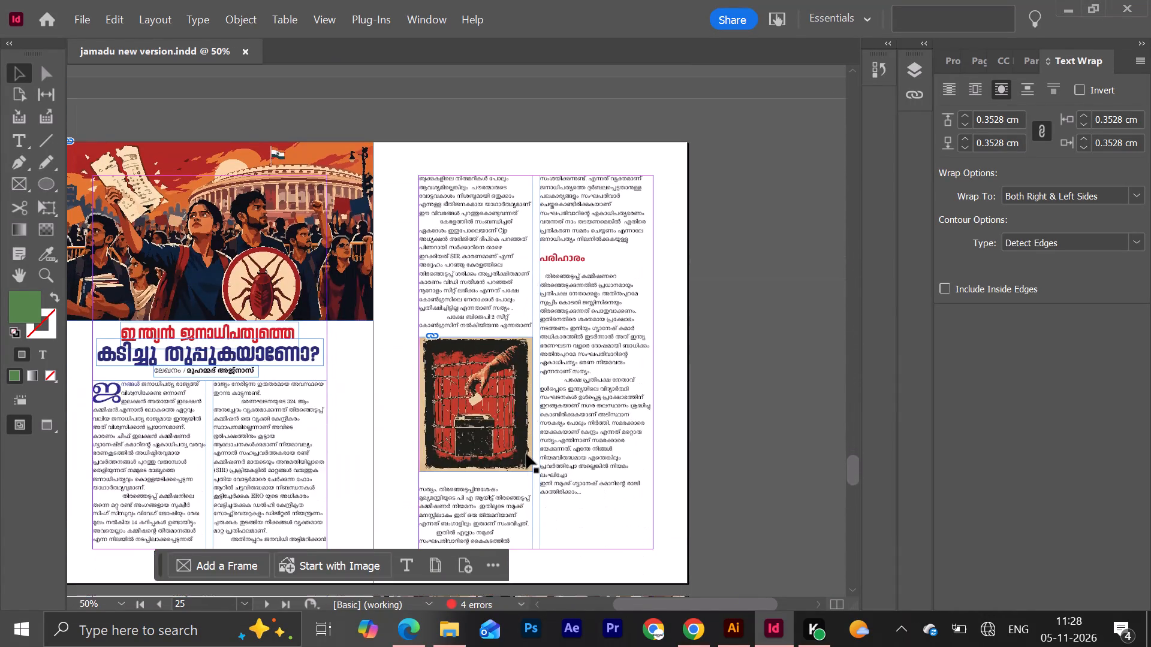
{"action": "scroll", "coordinate": [526, 454], "scroll_direction": "up", "scroll_amount": 7}
{"action": "scroll", "coordinate": [526, 454], "scroll_direction": "down", "scroll_amount": 9}
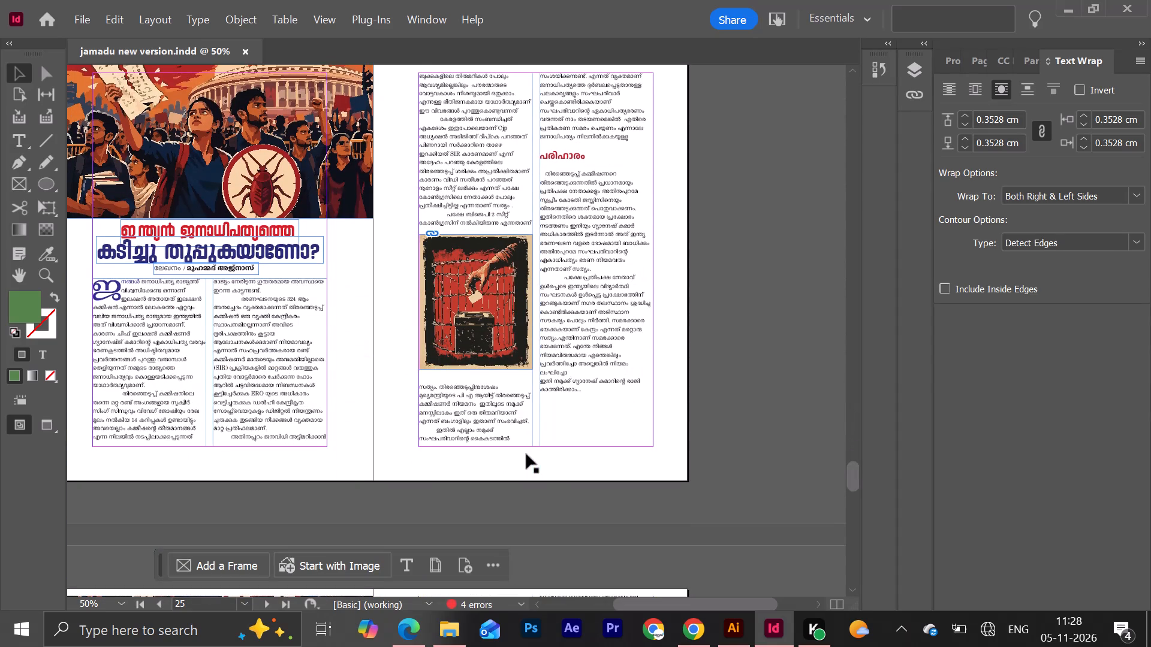
{"action": "scroll", "coordinate": [526, 454], "scroll_direction": "down", "scroll_amount": 11}
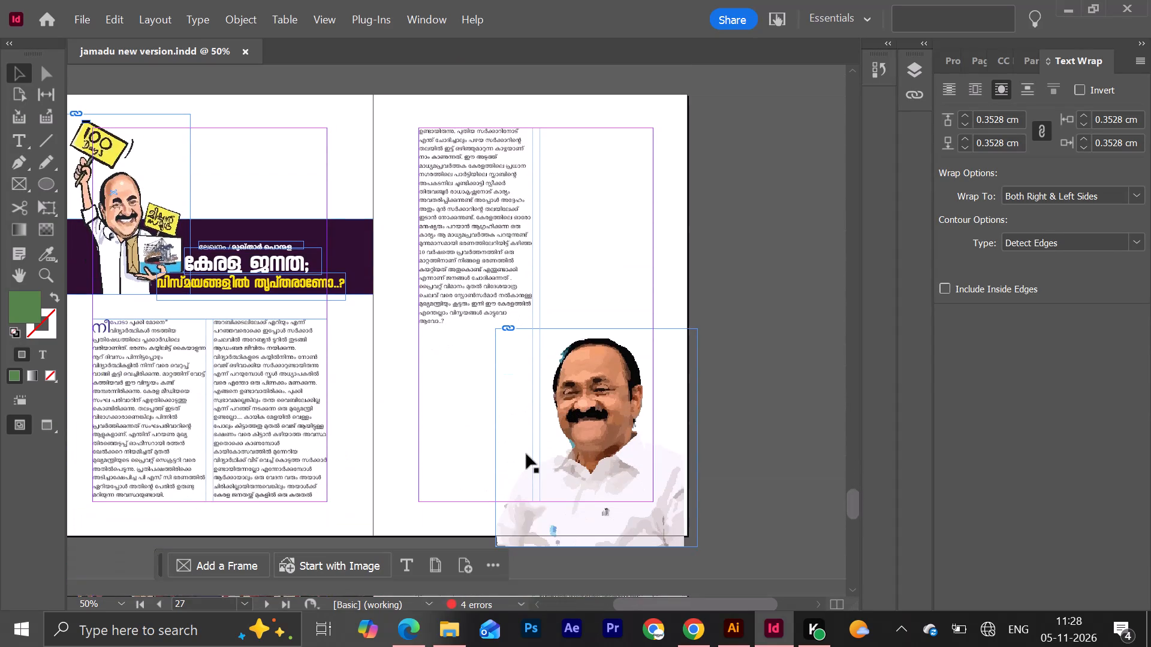
{"action": "scroll", "coordinate": [526, 454], "scroll_direction": "down", "scroll_amount": 18}
{"action": "scroll", "coordinate": [526, 454], "scroll_direction": "down", "scroll_amount": 5}
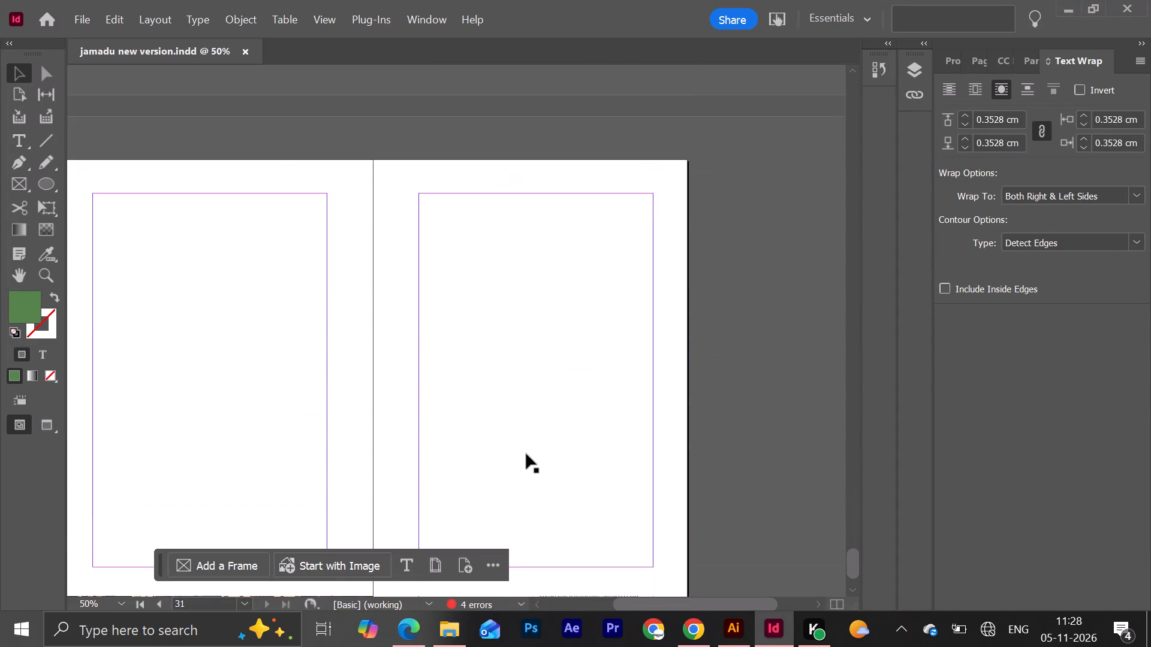
{"action": "scroll", "coordinate": [526, 454], "scroll_direction": "up", "scroll_amount": 12}
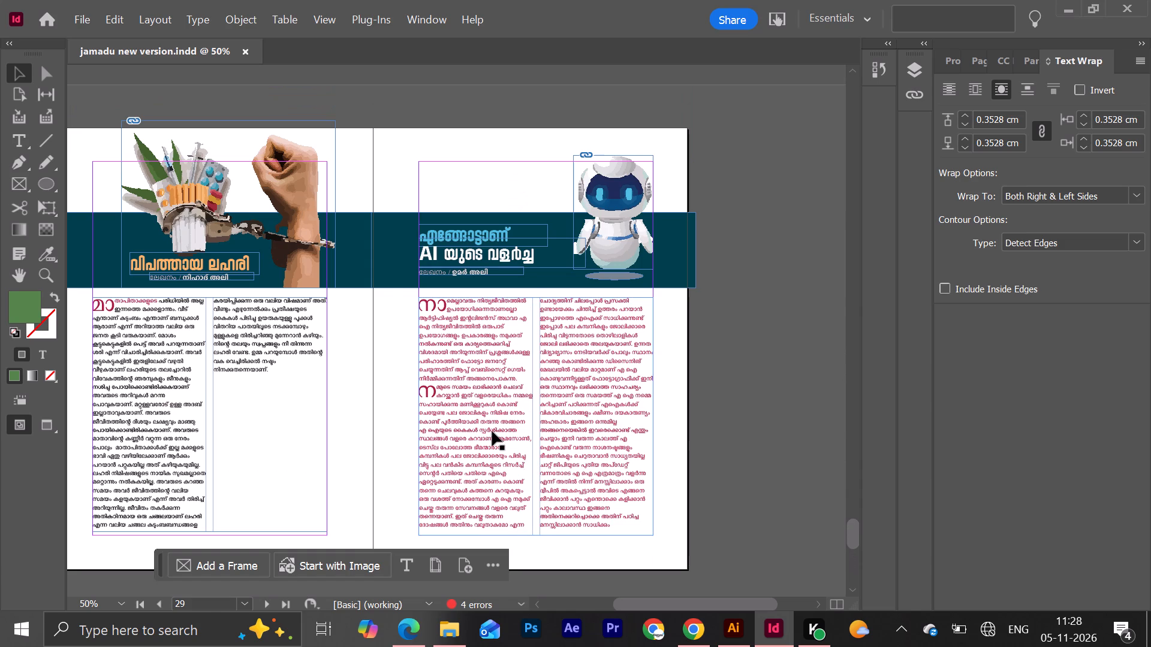
Select all the body text of the AI article on page 29 and set its fill colour to black.
{"action": "double_click", "coordinate": [492, 431]}
{"action": "double_click", "coordinate": [508, 427]}
{"action": "double_click", "coordinate": [508, 427]}
{"action": "double_click", "coordinate": [472, 416]}
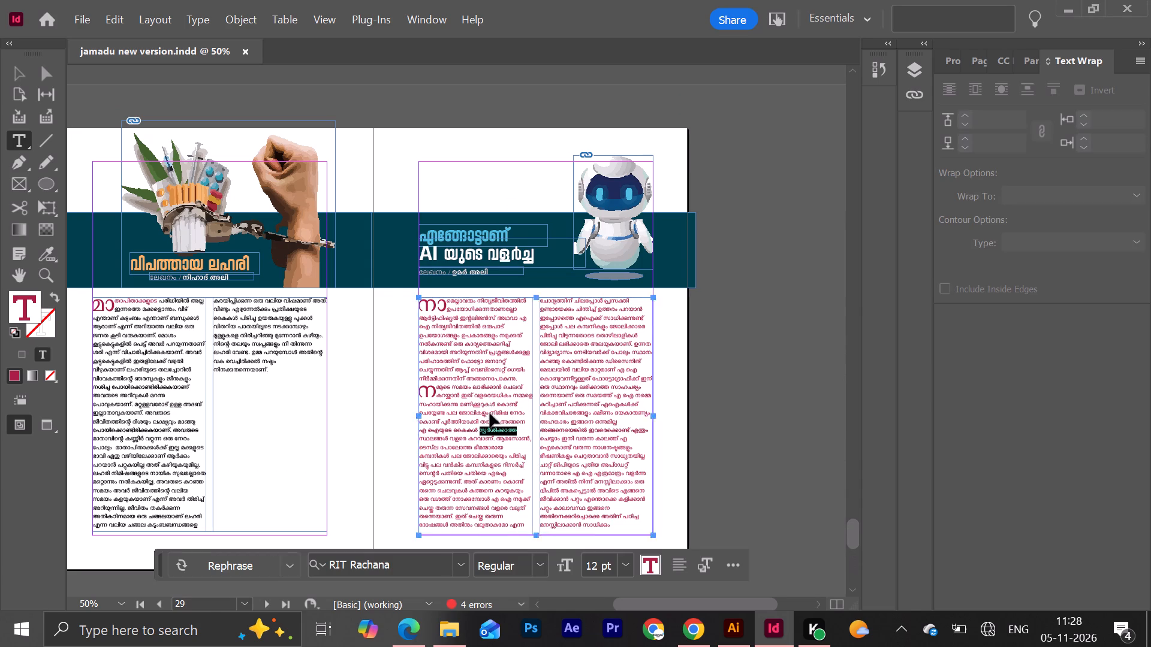
{"action": "key", "text": "ctrl+a"}
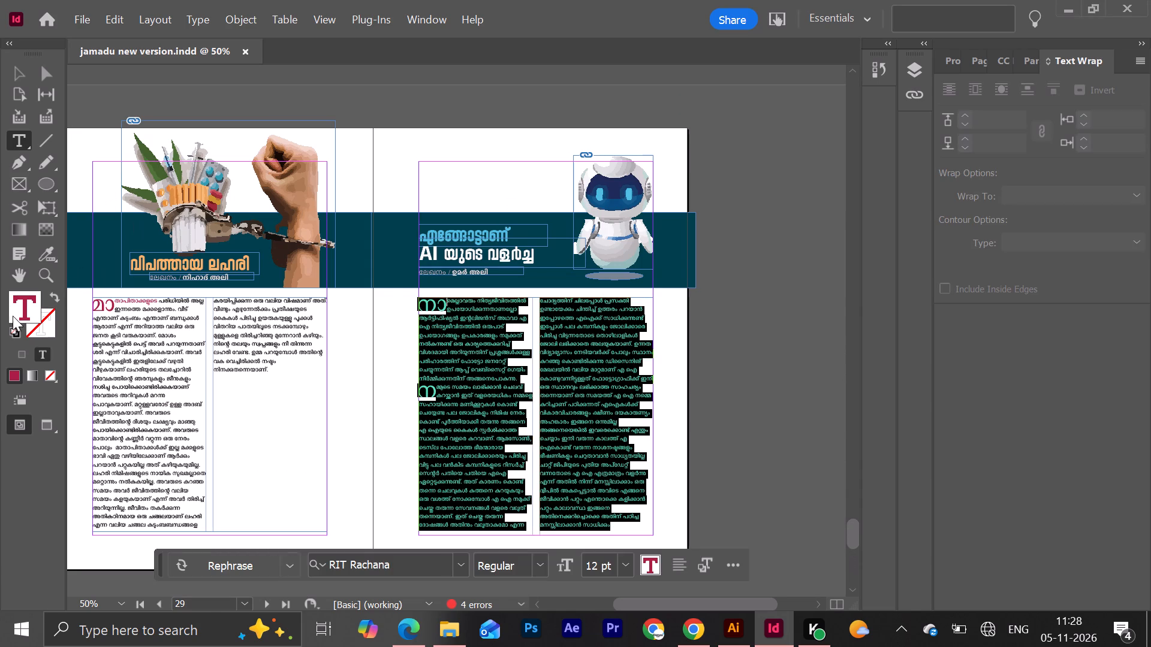
{"action": "double_click", "coordinate": [23, 303]}
{"action": "left_click_drag", "start_coordinate": [844, 404], "coordinate": [898, 646]}
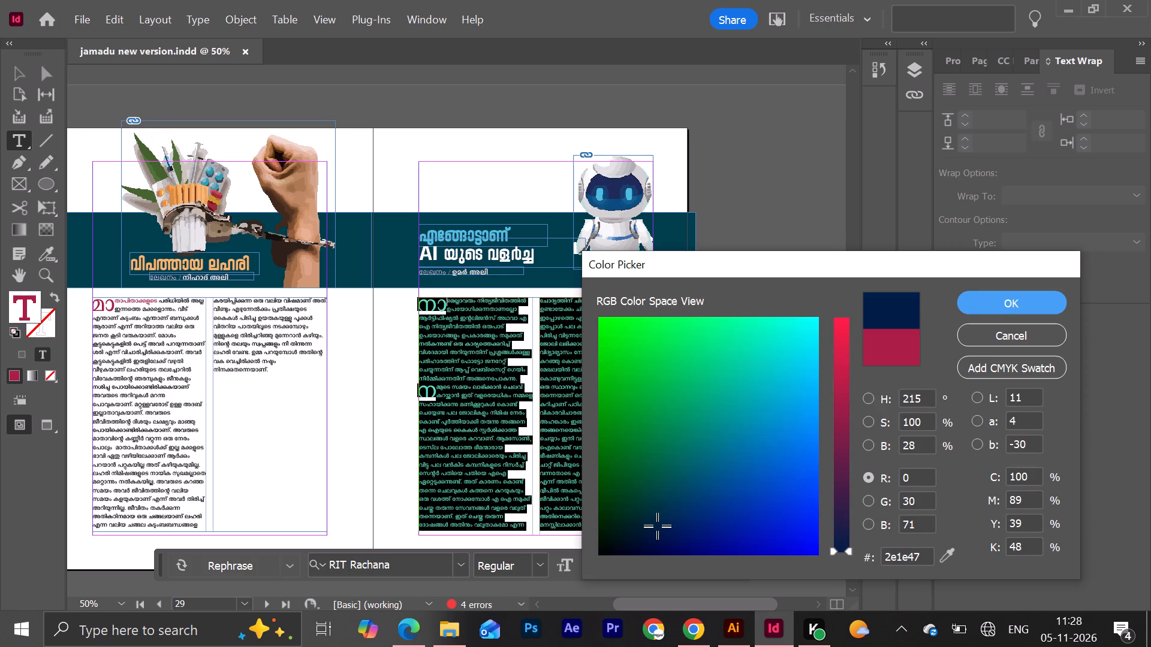
{"action": "left_click_drag", "start_coordinate": [898, 646], "coordinate": [898, 642]}
{"action": "left_click_drag", "start_coordinate": [754, 398], "coordinate": [485, 641]}
{"action": "left_click", "coordinate": [1024, 300]}
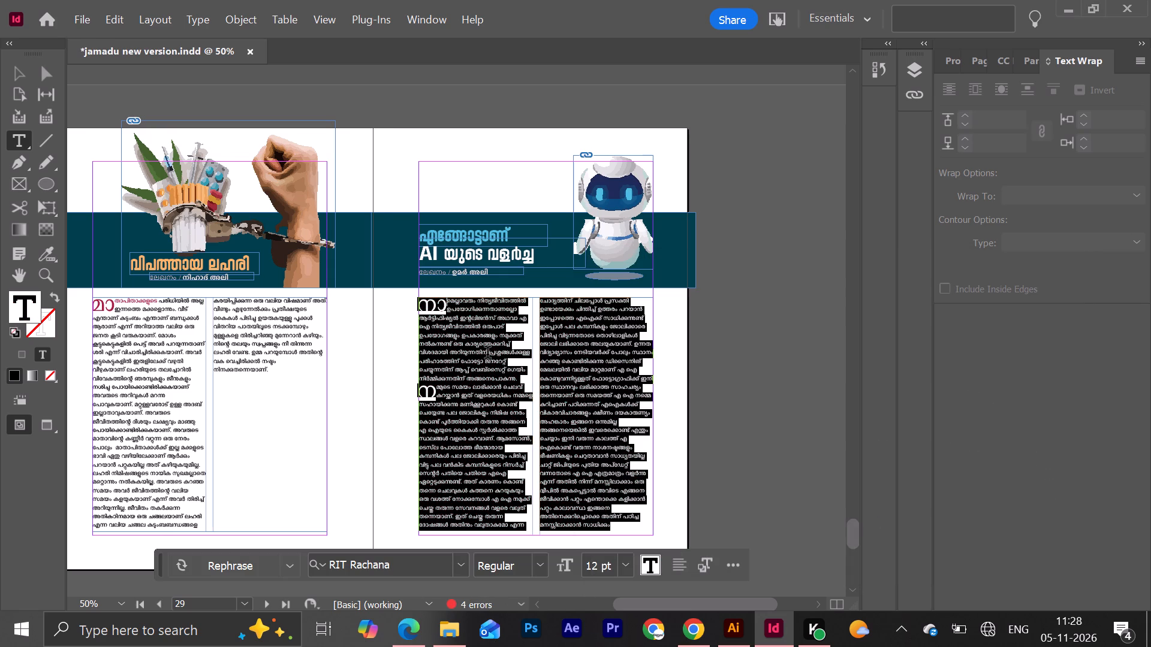
Remove the drop caps from all of the AI article's body text, setting the drop cap lines to 0.
{"action": "key", "text": "ctrl+b"}
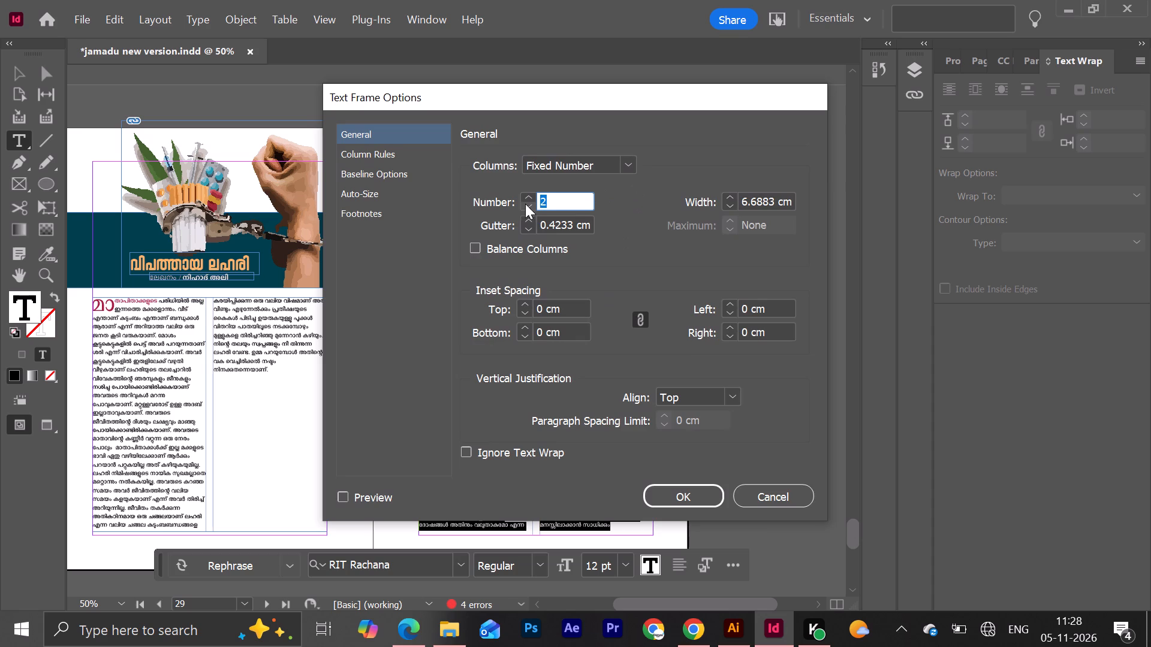
{"action": "left_click", "coordinate": [703, 489]}
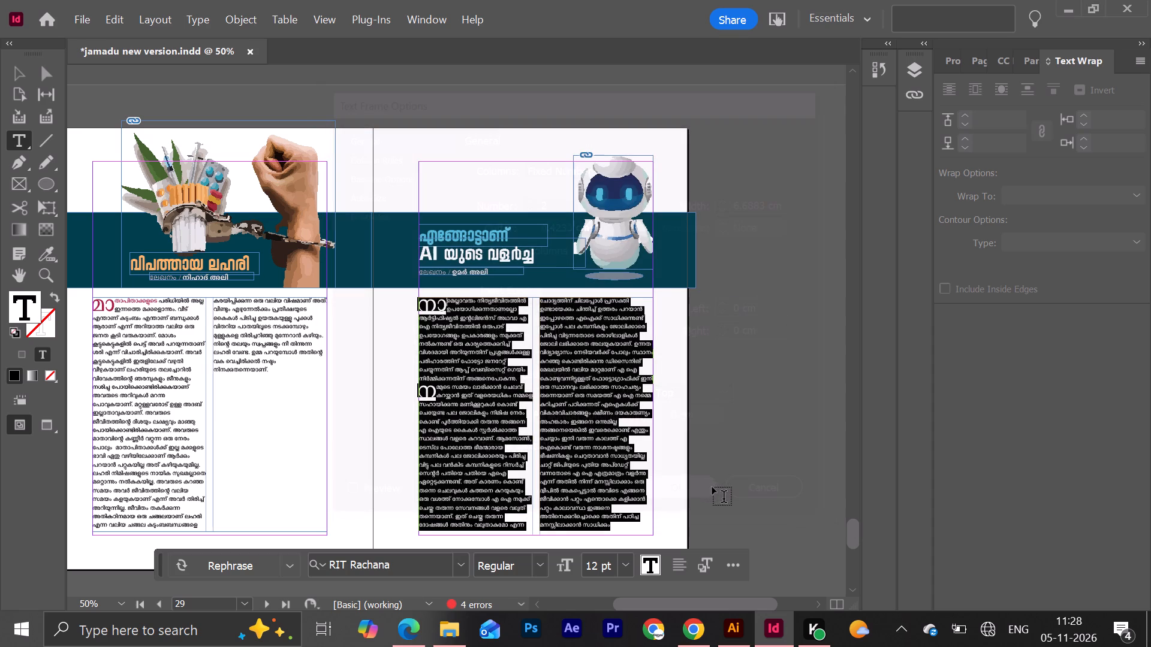
{"action": "key", "text": "ctrl+alt+r"}
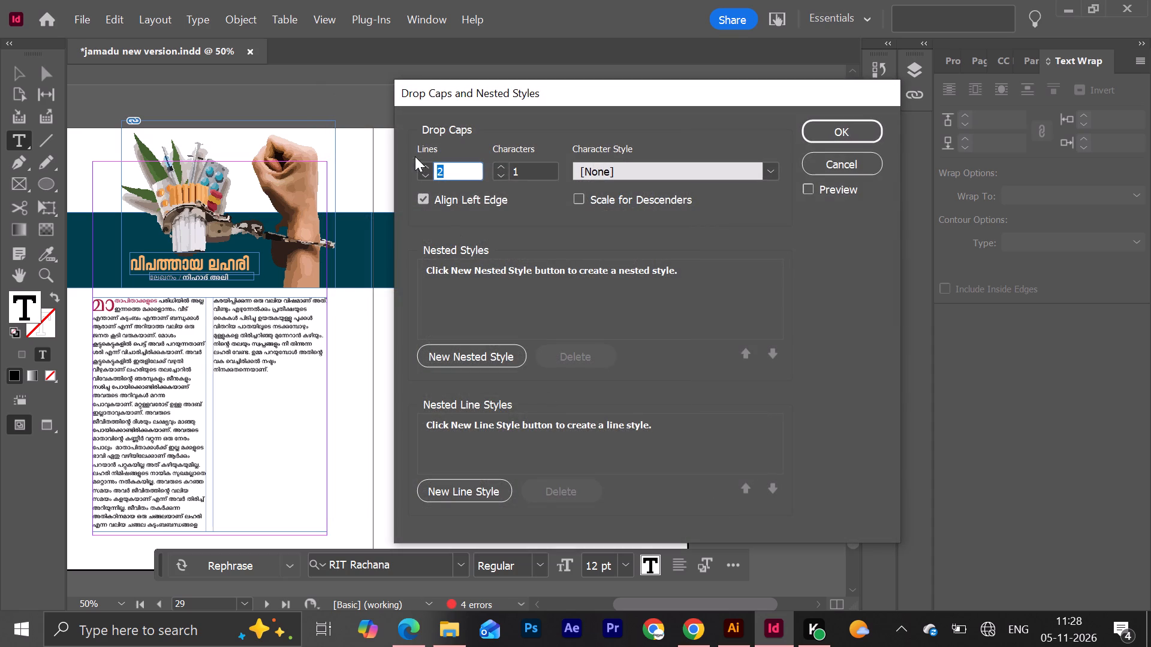
{"action": "double_click", "coordinate": [426, 174]}
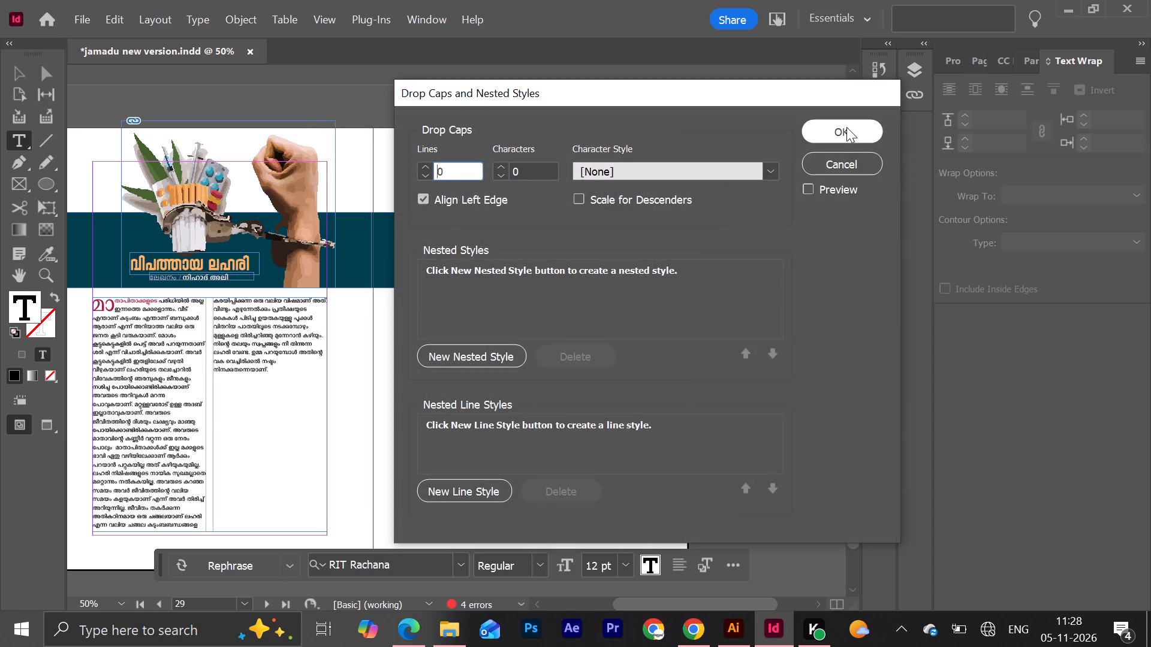
{"action": "left_click", "coordinate": [846, 127]}
{"action": "left_click", "coordinate": [778, 389]}
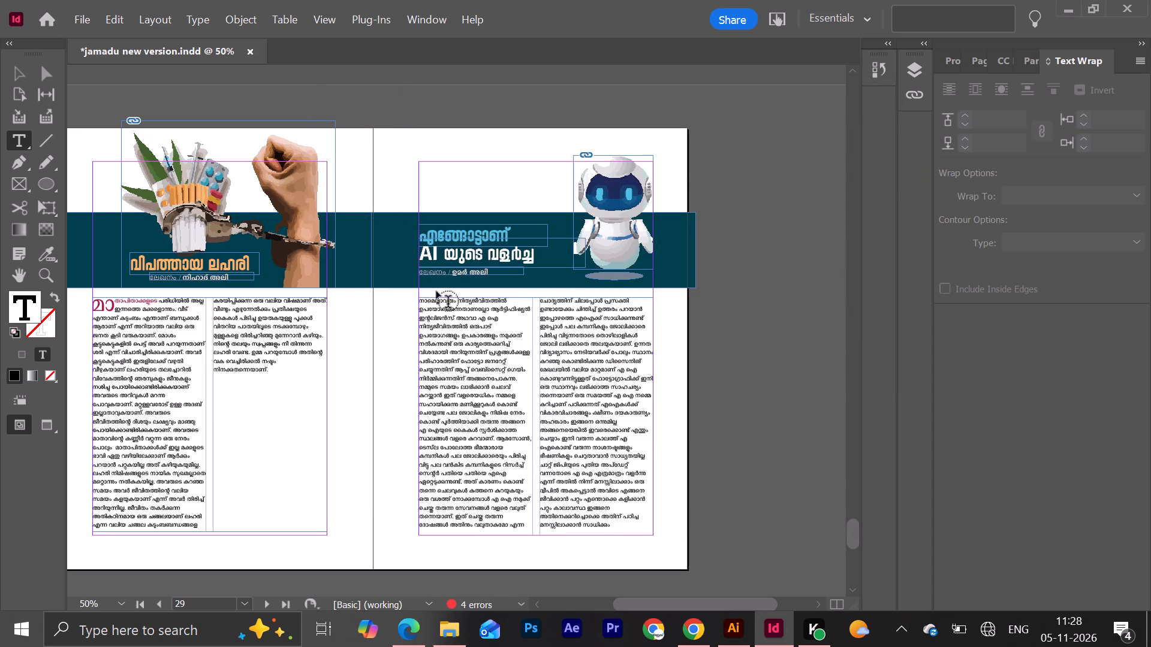
Add a two-line drop cap to the opening paragraph of the AI article.
{"action": "double_click", "coordinate": [432, 299]}
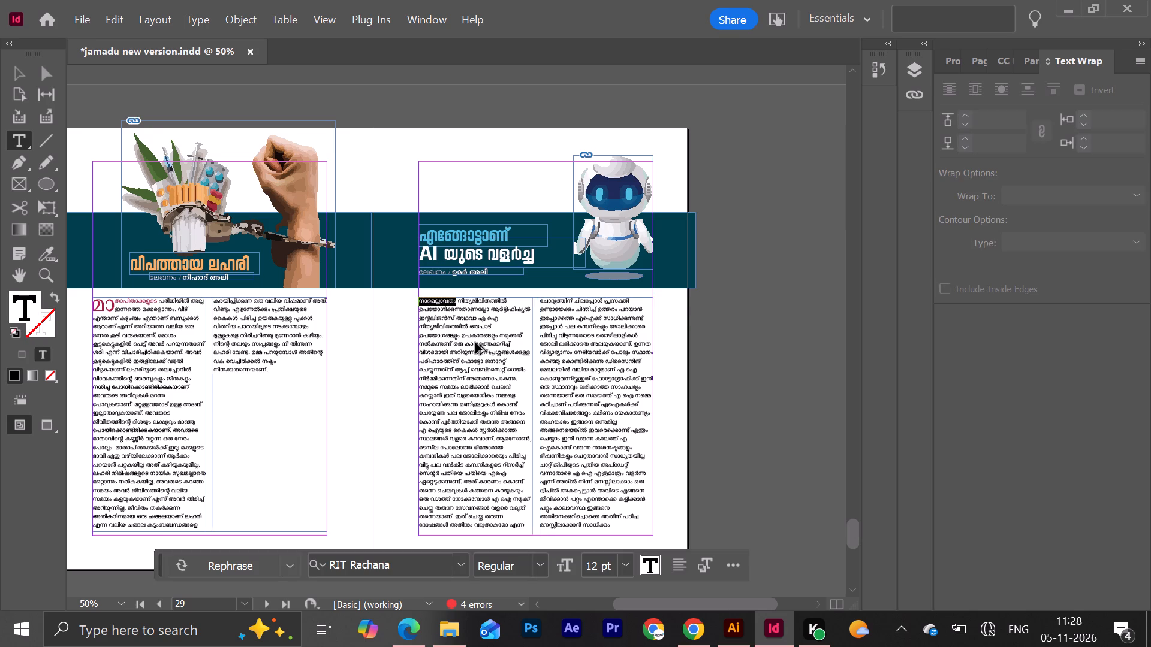
{"action": "key", "text": "ctrl+alt+r"}
{"action": "double_click", "coordinate": [422, 162]}
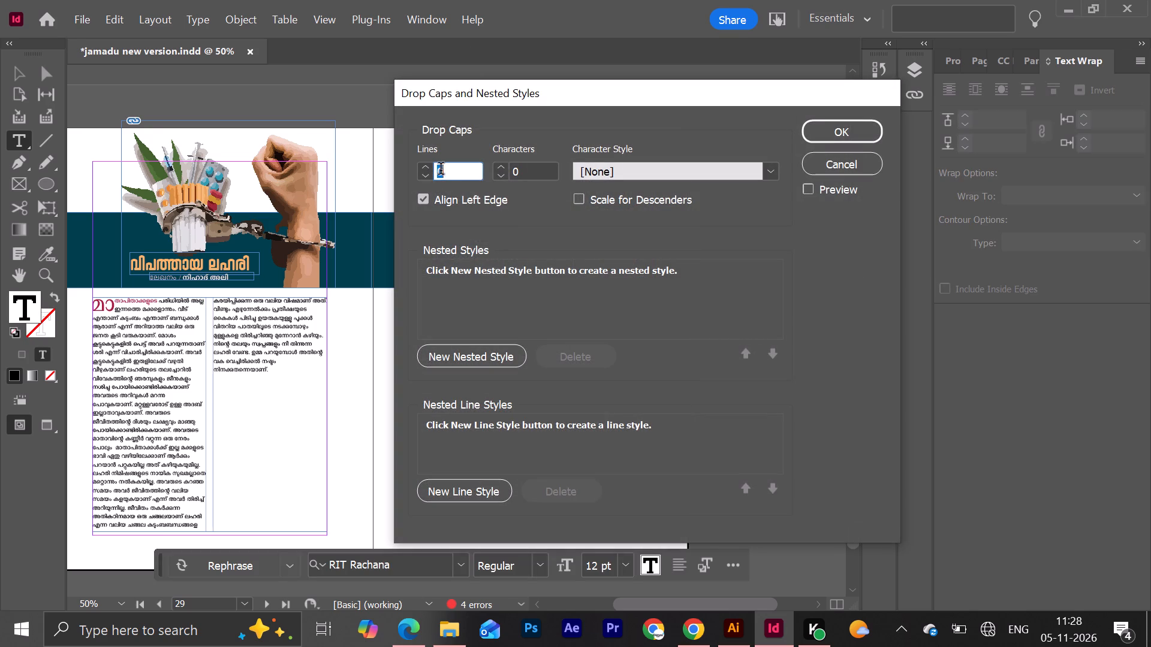
{"action": "double_click", "coordinate": [424, 171]}
{"action": "left_click", "coordinate": [873, 133]}
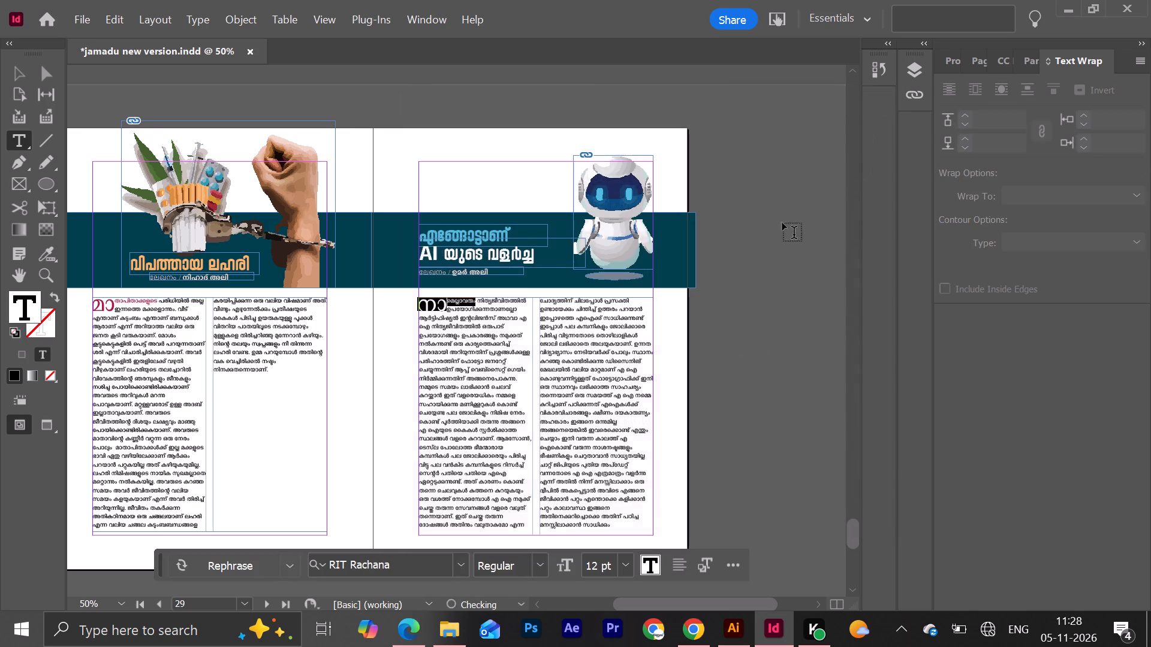
Recolour the AI article's opening word with the dark teal sampled from the header band, and deselect the text.
{"action": "double_click", "coordinate": [29, 315]}
{"action": "left_click_drag", "start_coordinate": [948, 557], "coordinate": [385, 216]}
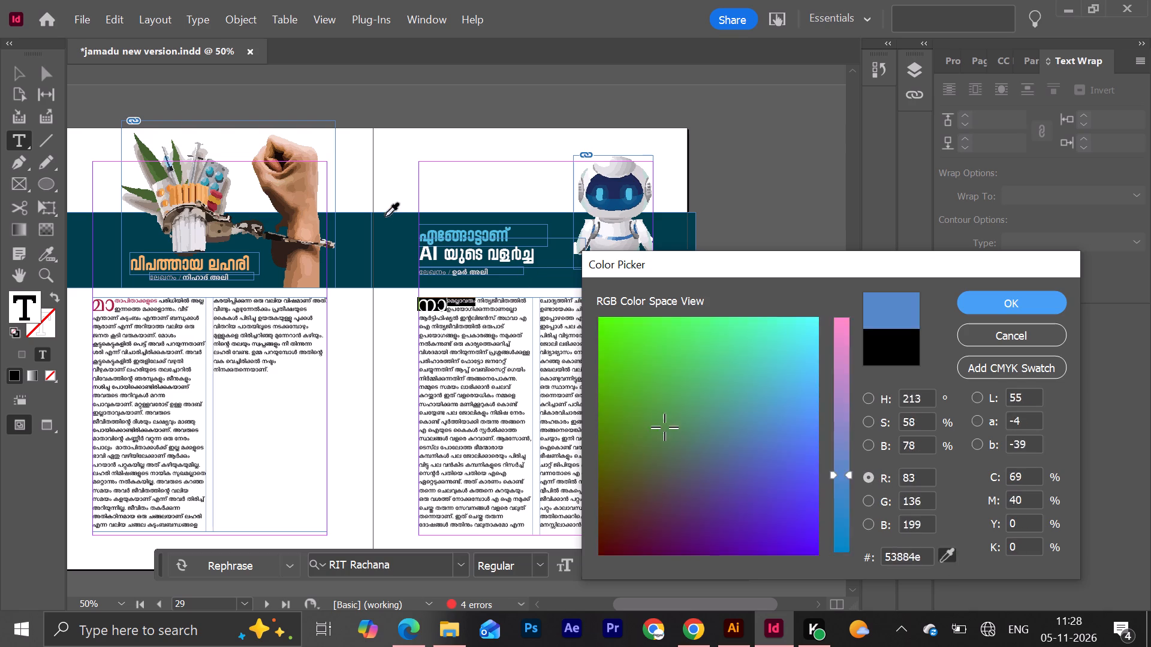
{"action": "left_click_drag", "start_coordinate": [385, 216], "coordinate": [391, 226]}
{"action": "left_click", "coordinate": [1027, 309]}
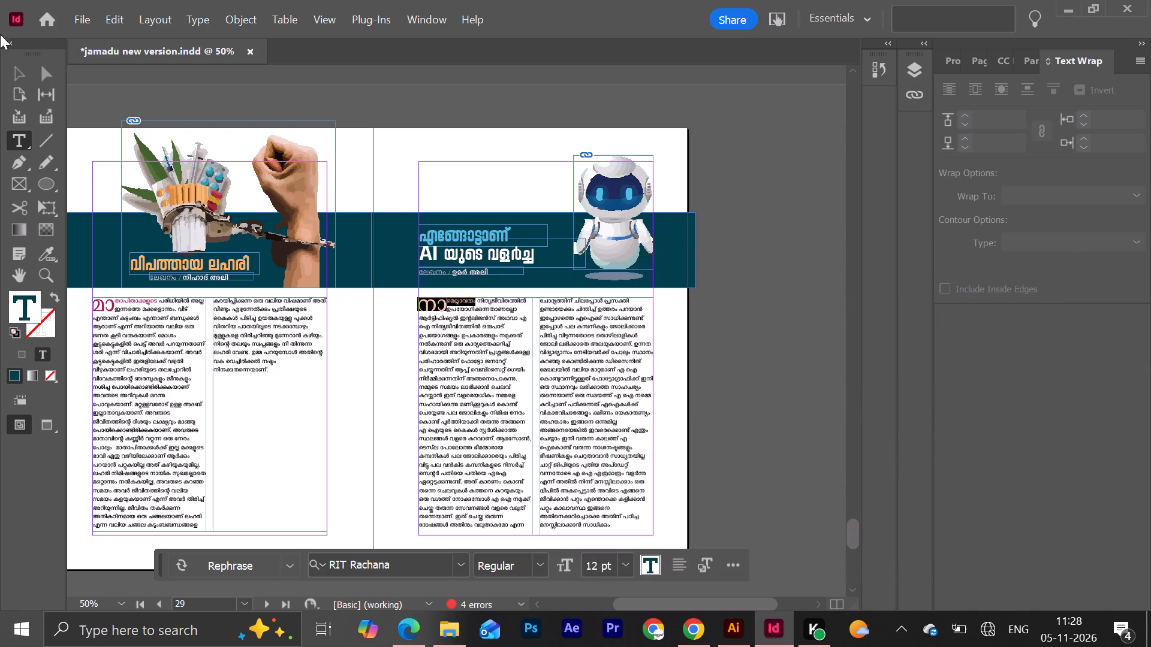
{"action": "left_click", "coordinate": [25, 64]}
{"action": "left_click", "coordinate": [776, 229]}
Examine the blank spread that follows the AI article.
{"action": "scroll", "coordinate": [788, 250], "scroll_direction": "down", "scroll_amount": 8}
{"action": "scroll", "coordinate": [781, 270], "scroll_direction": "down", "scroll_amount": 2, "text": "ctrl"}
{"action": "scroll", "coordinate": [781, 266], "scroll_direction": "up", "scroll_amount": 3, "text": "ctrl"}
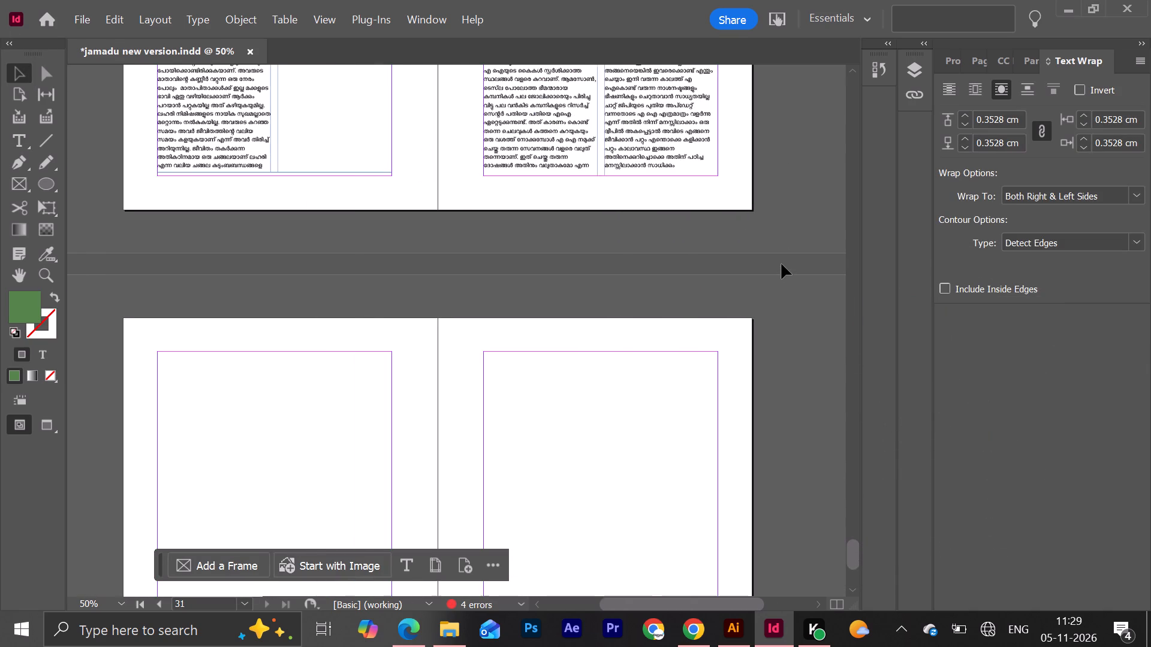
{"action": "scroll", "coordinate": [779, 263], "scroll_direction": "down", "scroll_amount": 5, "text": "ctrl"}
{"action": "scroll", "coordinate": [780, 255], "scroll_direction": "up", "scroll_amount": 5, "text": "ctrl"}
{"action": "scroll", "coordinate": [779, 254], "scroll_direction": "down", "scroll_amount": 1, "text": "ctrl"}
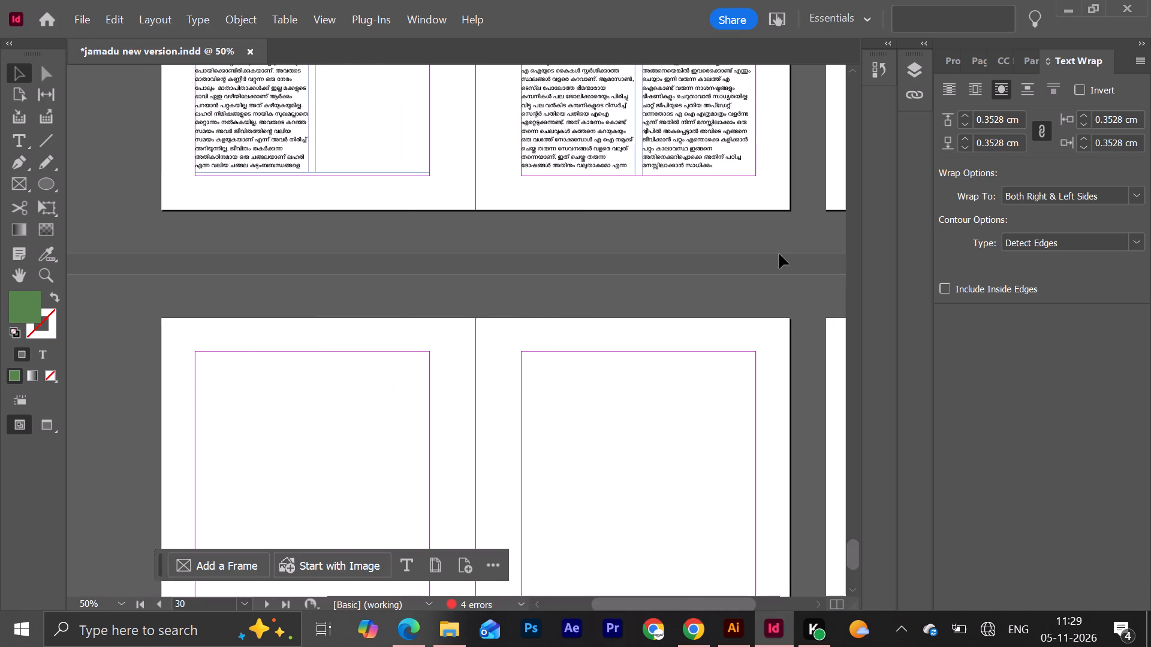
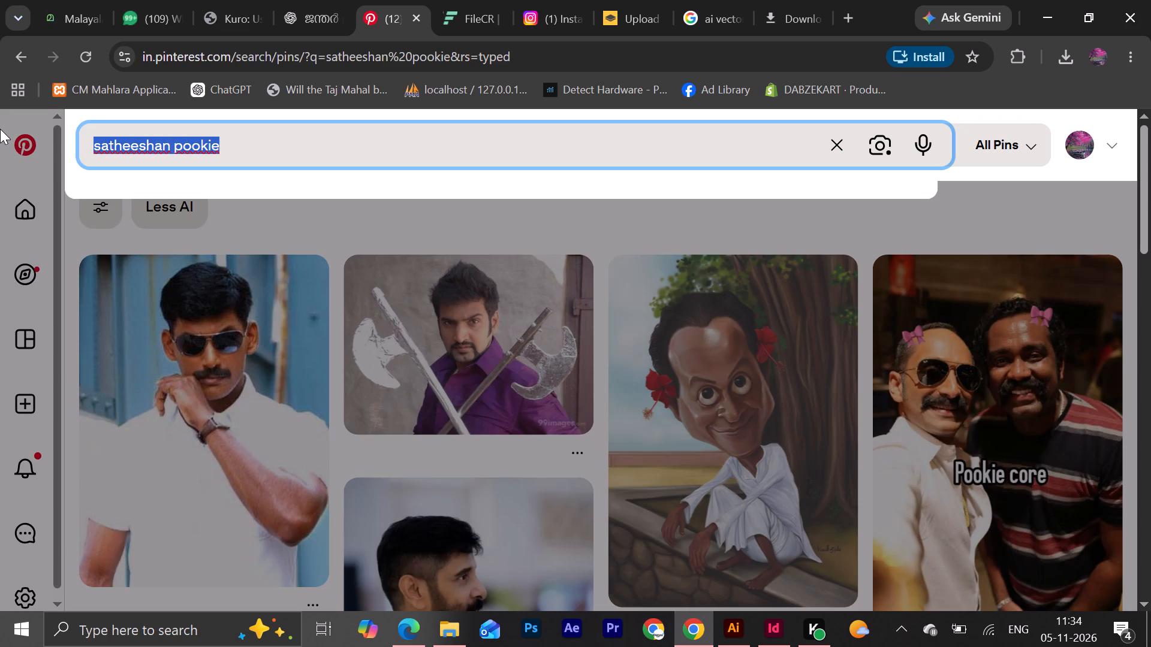
Replace the existing Pinterest query with a search for "ooty trip" and skim the first results.
{"action": "key", "text": "BackSpace"}
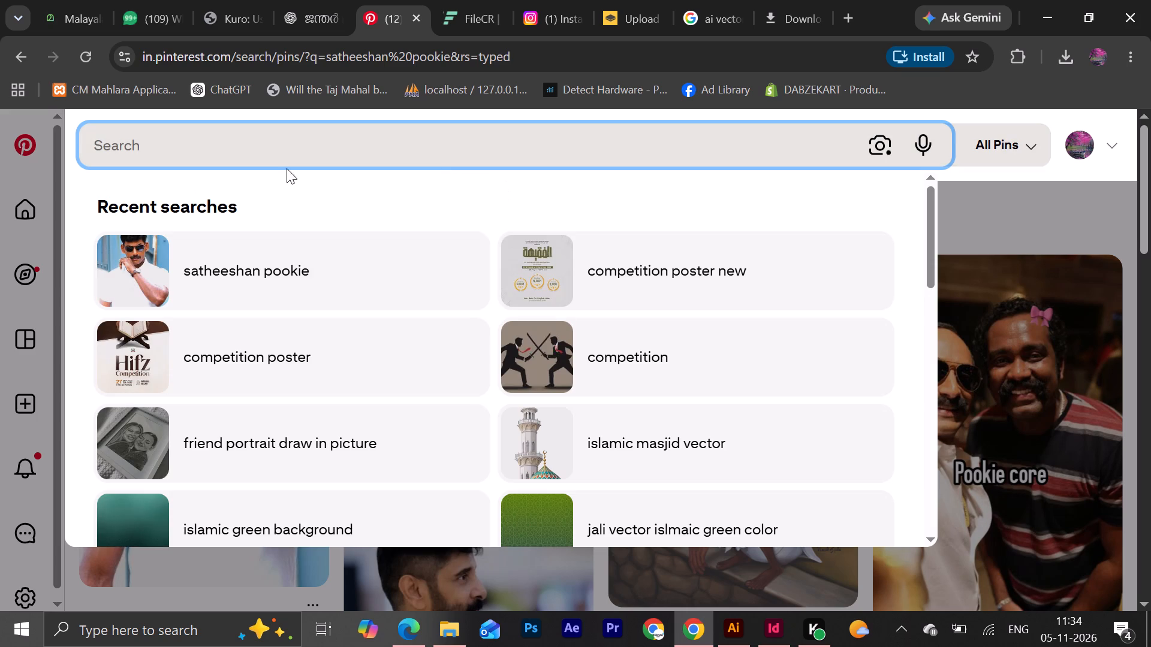
{"action": "type", "text": "ooty trip"}
{"action": "key", "text": "Return"}
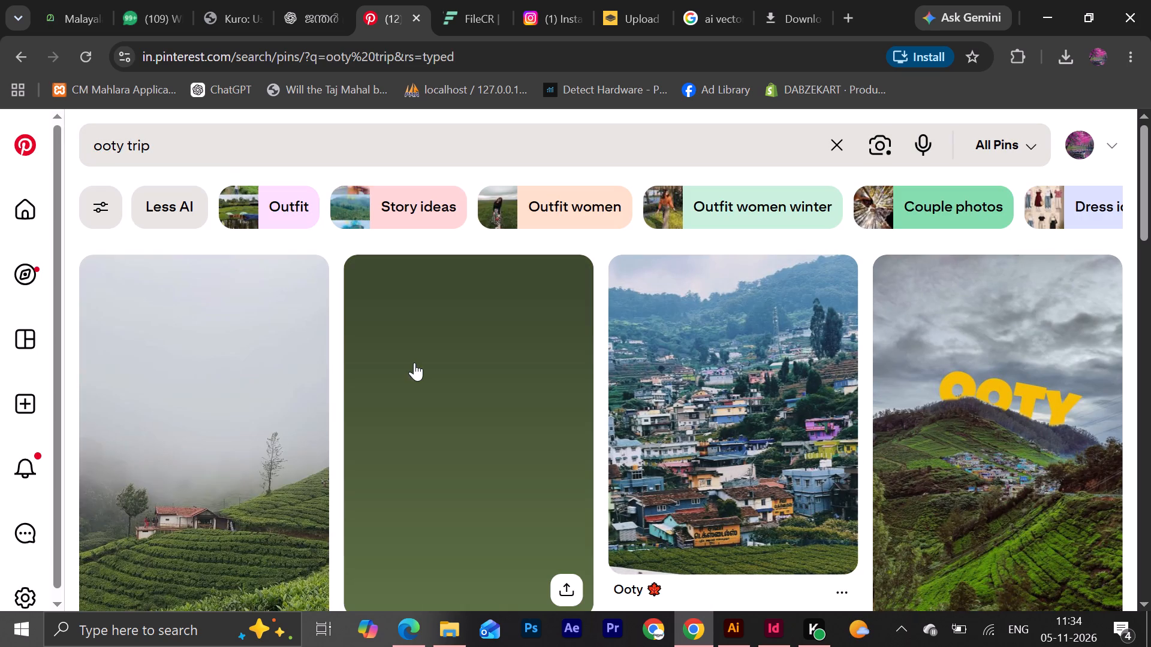
{"action": "scroll", "coordinate": [368, 372], "scroll_direction": "down", "scroll_amount": 4}
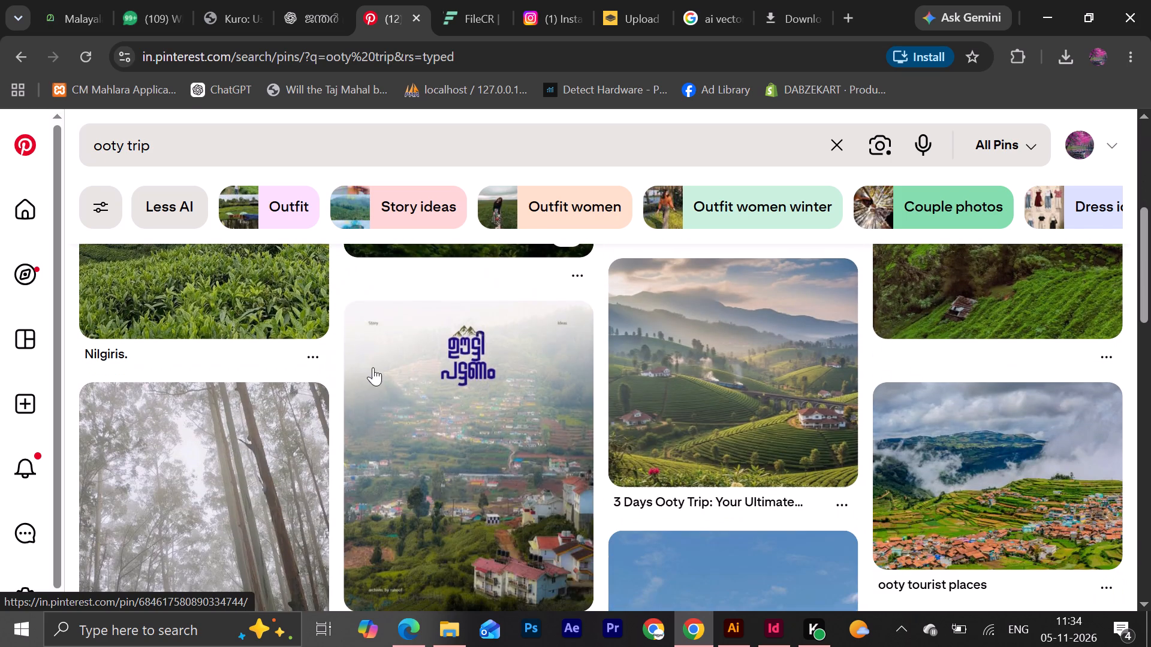
Refine the image search to "ooty trip vector".
{"action": "left_click", "coordinate": [187, 136]}
{"action": "key", "text": "space"}
{"action": "type", "text": "vector"}
{"action": "key", "text": "Return"}
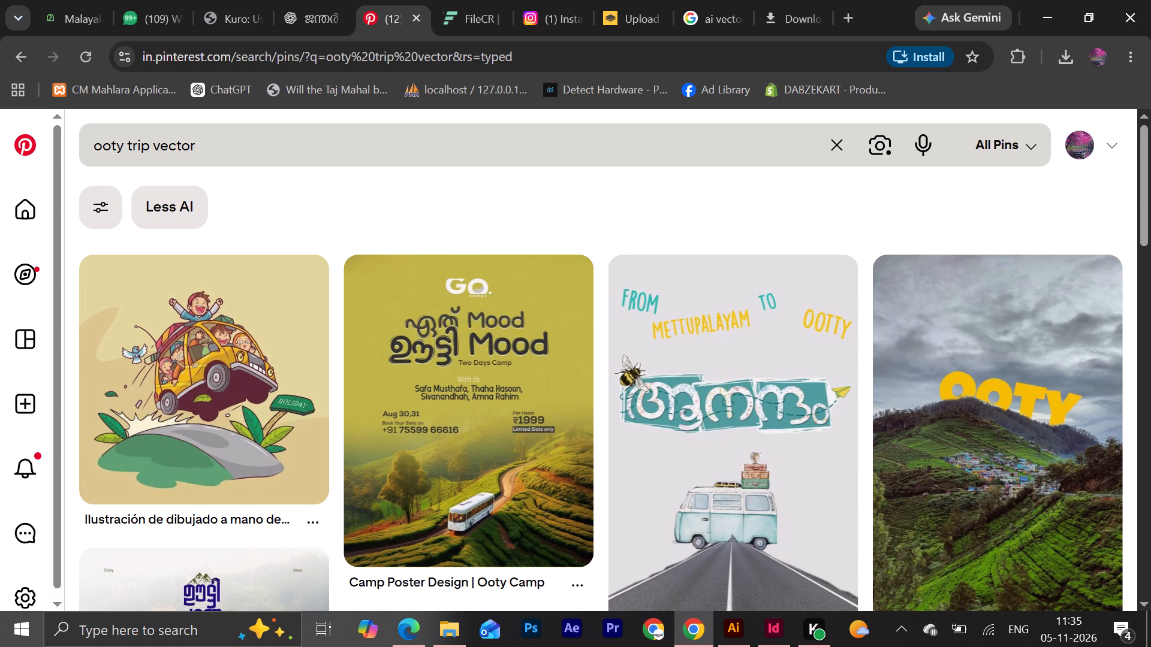
Browse the "ooty trip vector" results for travel illustrations and Ooty poster designs suitable as artwork or layout reference.
{"action": "scroll", "coordinate": [760, 421], "scroll_direction": "down", "scroll_amount": 1}
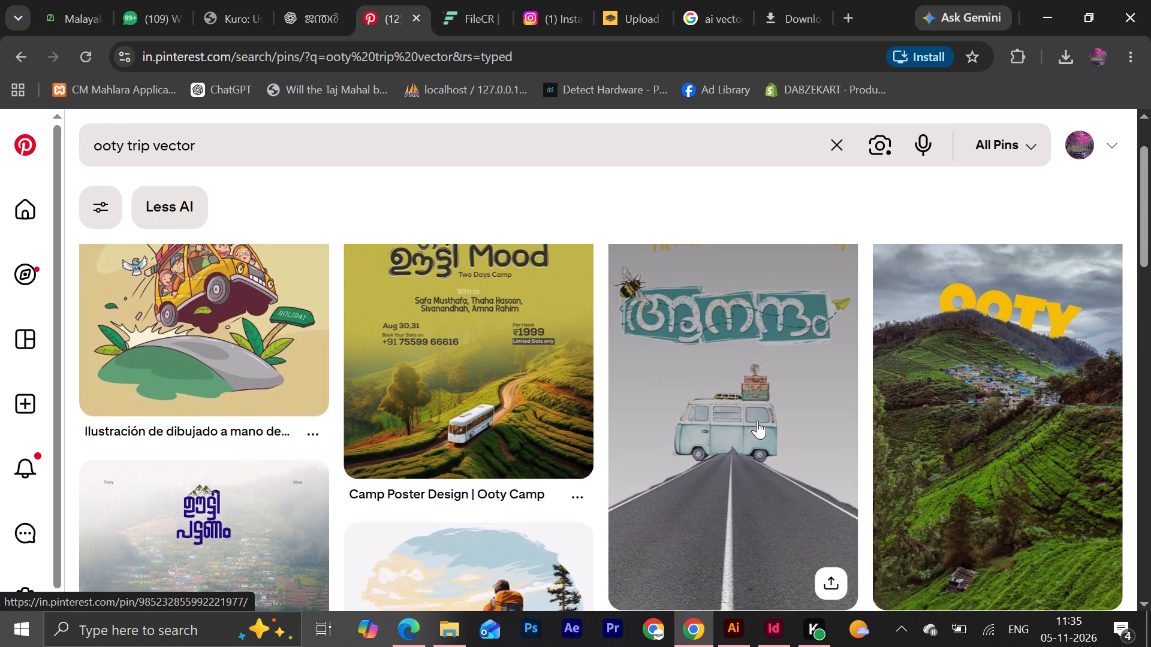
{"action": "scroll", "coordinate": [753, 418], "scroll_direction": "up", "scroll_amount": 1}
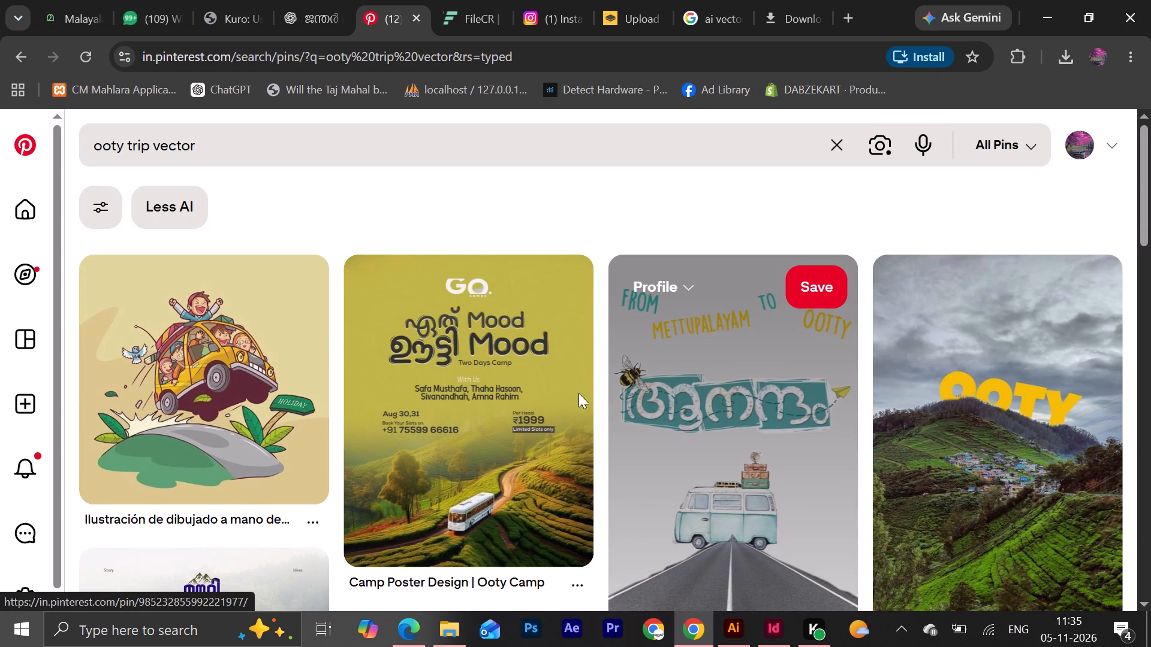
{"action": "scroll", "coordinate": [505, 394], "scroll_direction": "down", "scroll_amount": 3}
{"action": "scroll", "coordinate": [508, 394], "scroll_direction": "up", "scroll_amount": 3}
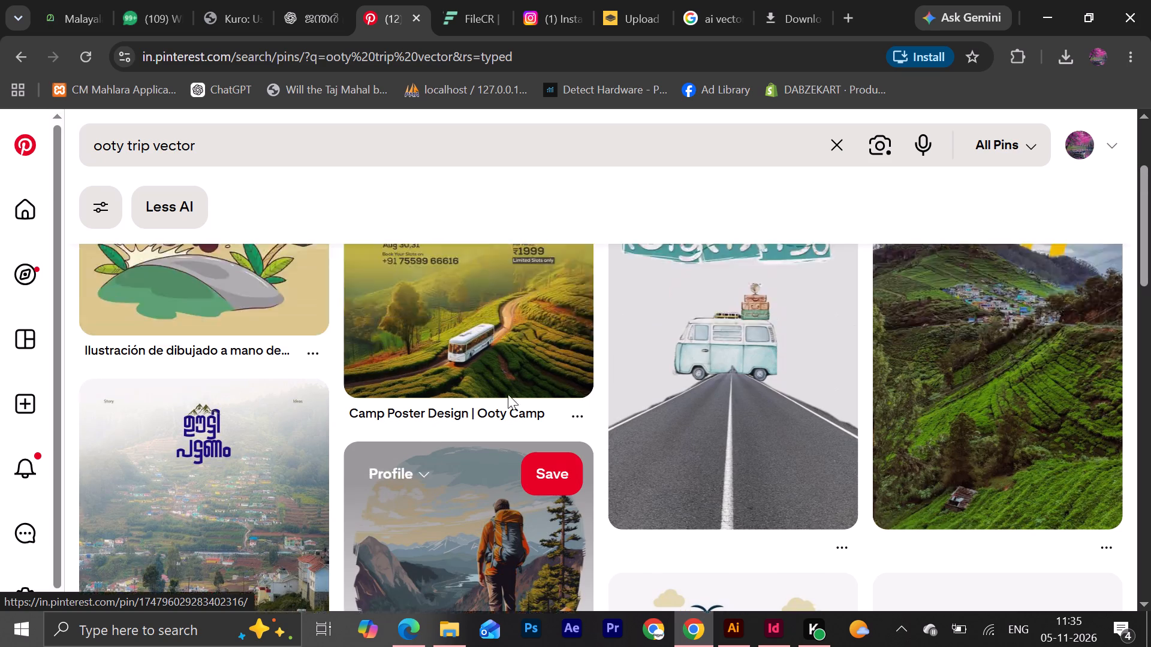
{"action": "scroll", "coordinate": [508, 394], "scroll_direction": "down", "scroll_amount": 3}
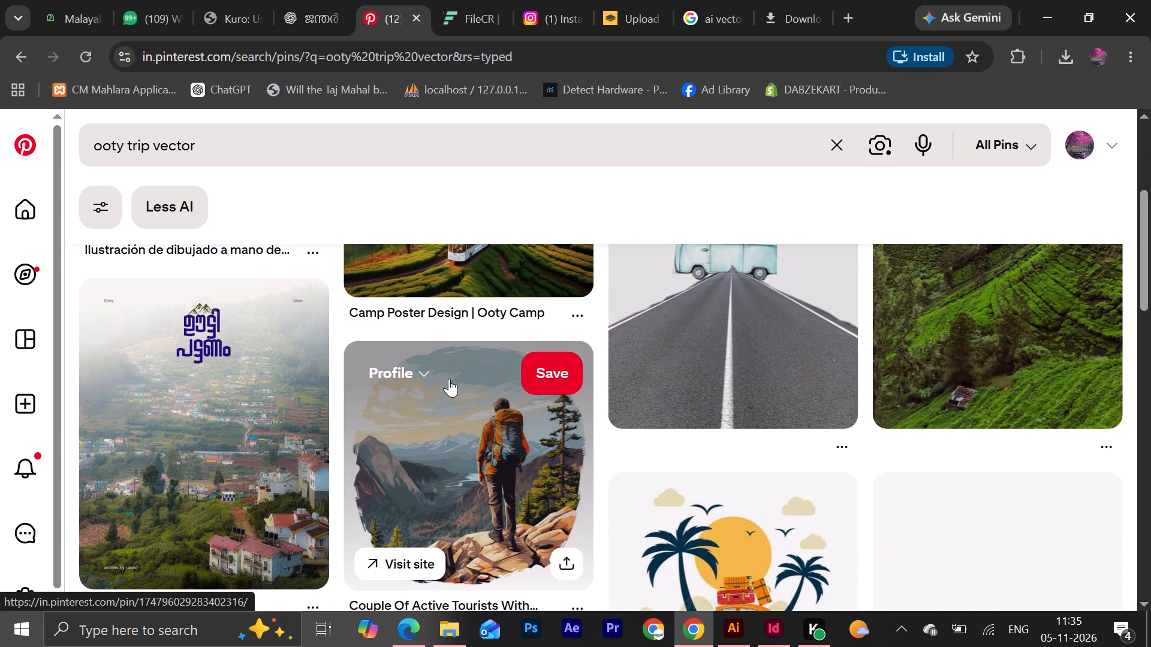
{"action": "scroll", "coordinate": [716, 397], "scroll_direction": "down", "scroll_amount": 5}
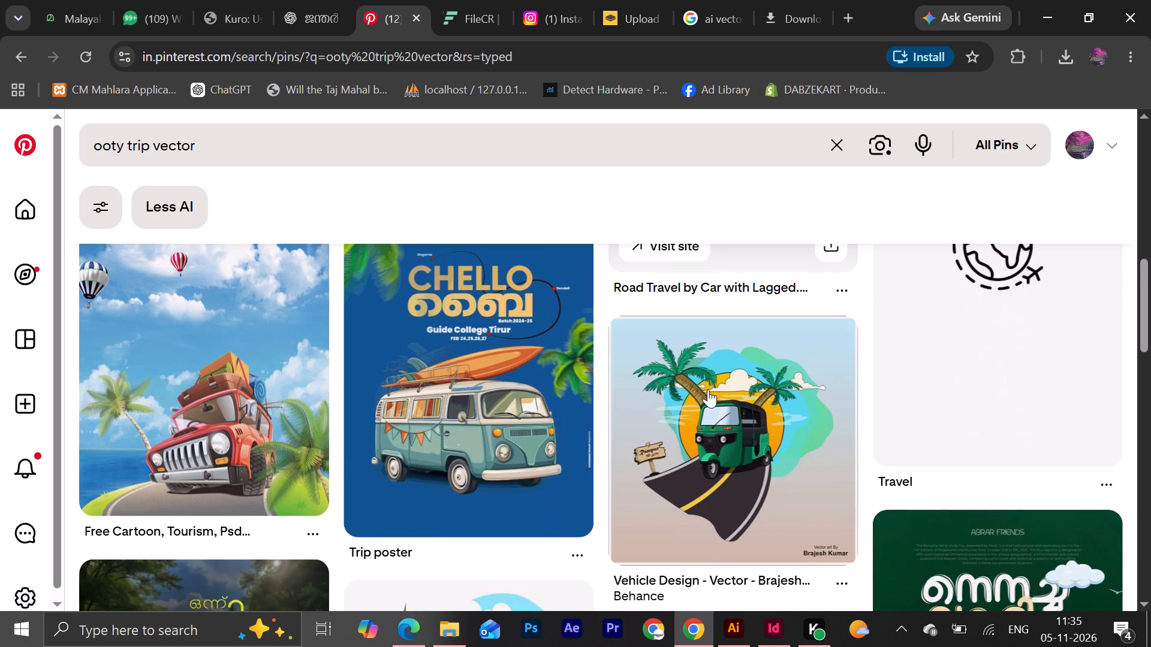
{"action": "scroll", "coordinate": [708, 389], "scroll_direction": "up", "scroll_amount": 1}
{"action": "scroll", "coordinate": [703, 388], "scroll_direction": "down", "scroll_amount": 1}
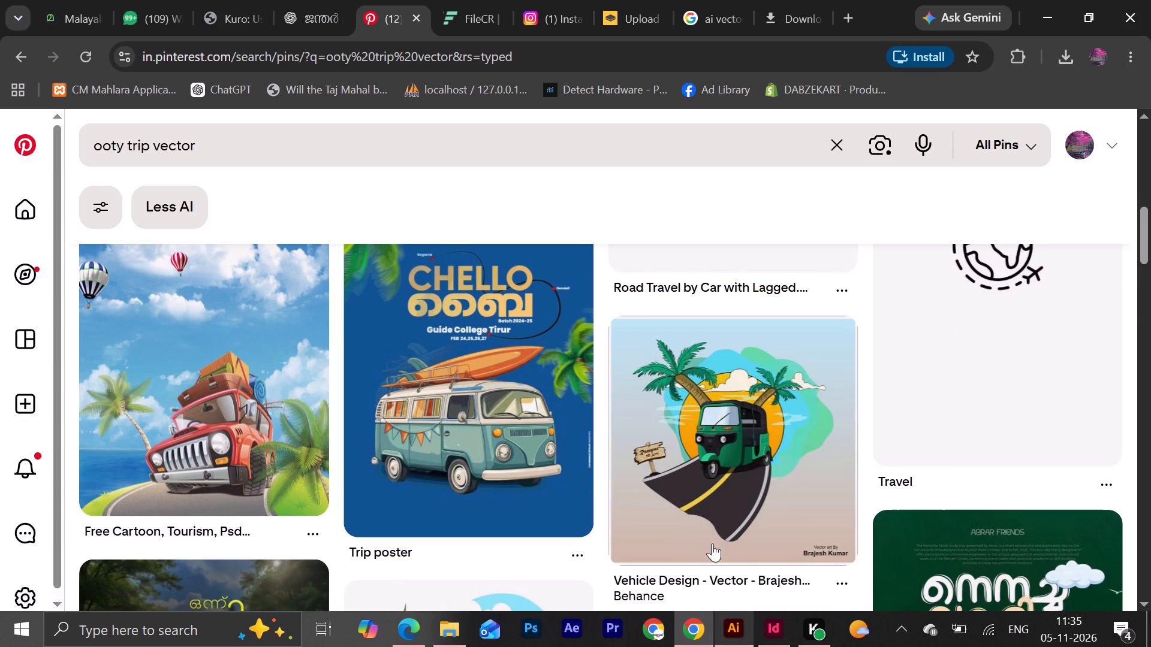
{"action": "scroll", "coordinate": [743, 458], "scroll_direction": "down", "scroll_amount": 6}
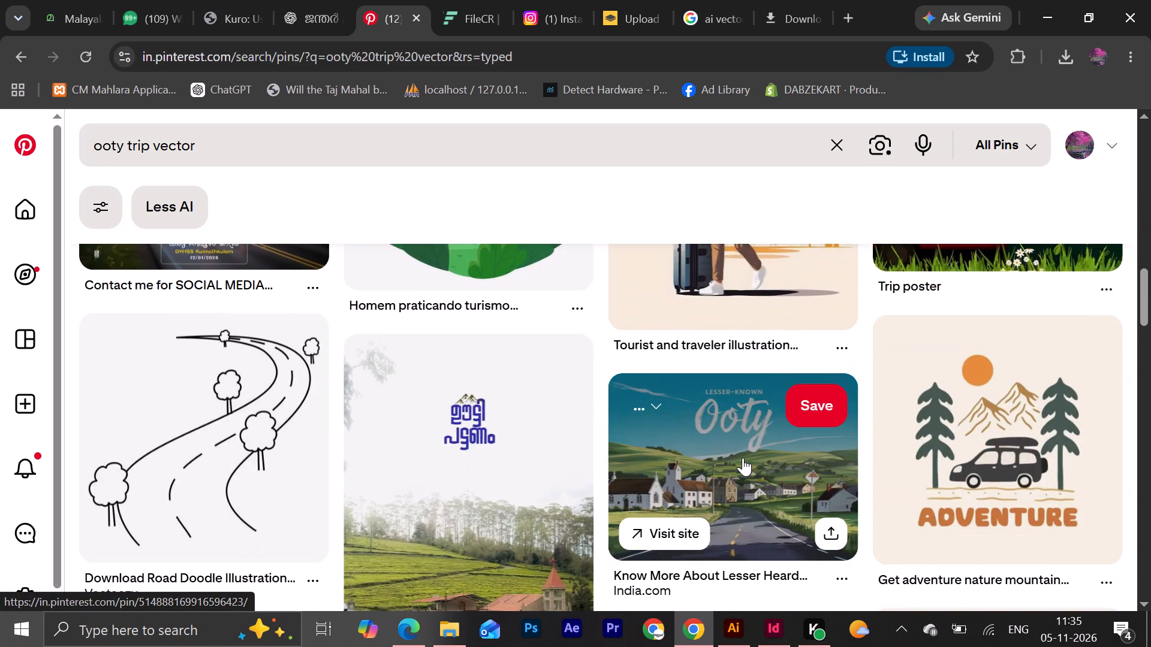
{"action": "scroll", "coordinate": [743, 458], "scroll_direction": "down", "scroll_amount": 9}
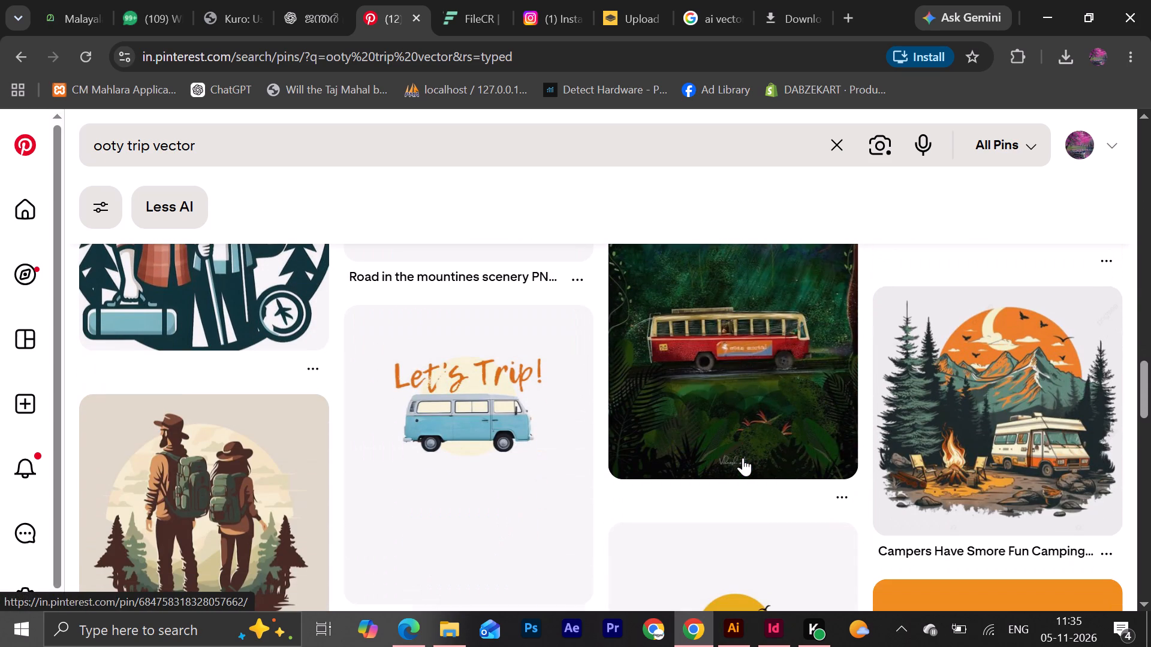
{"action": "scroll", "coordinate": [743, 458], "scroll_direction": "down", "scroll_amount": 5}
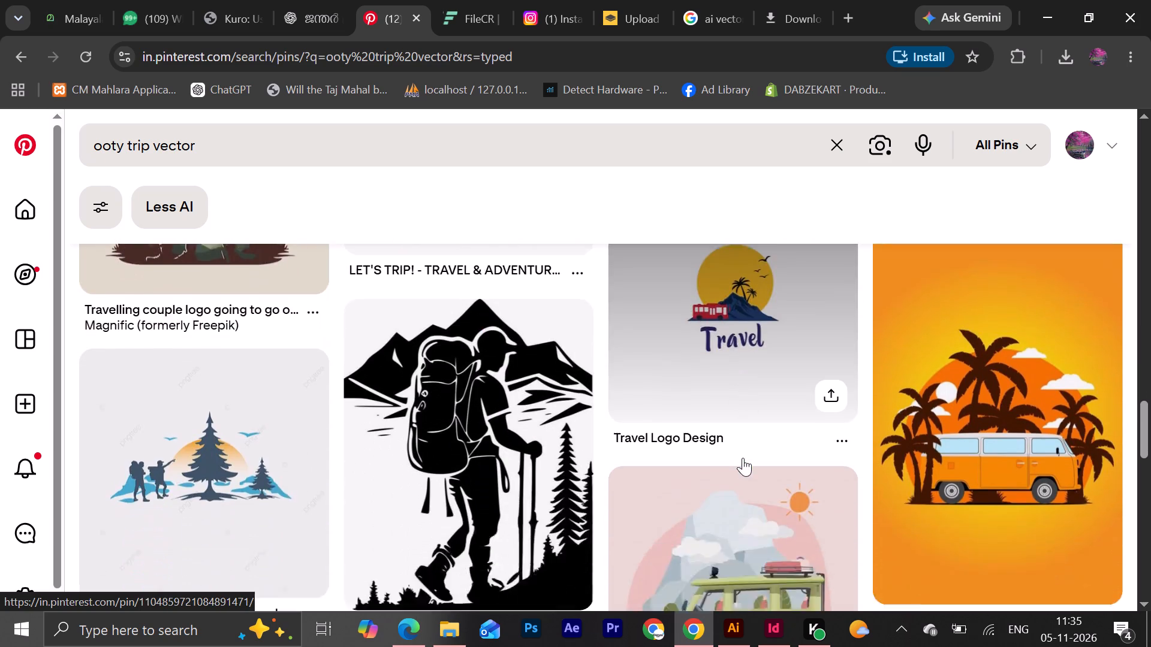
{"action": "scroll", "coordinate": [743, 458], "scroll_direction": "down", "scroll_amount": 4}
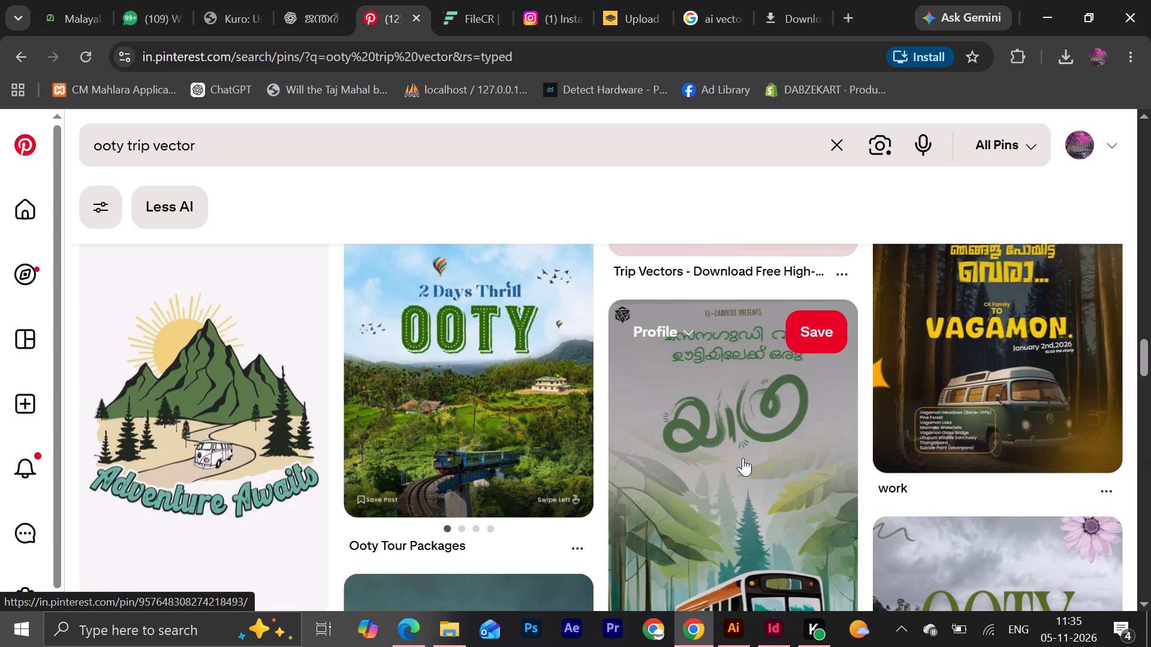
{"action": "scroll", "coordinate": [789, 458], "scroll_direction": "down", "scroll_amount": 5}
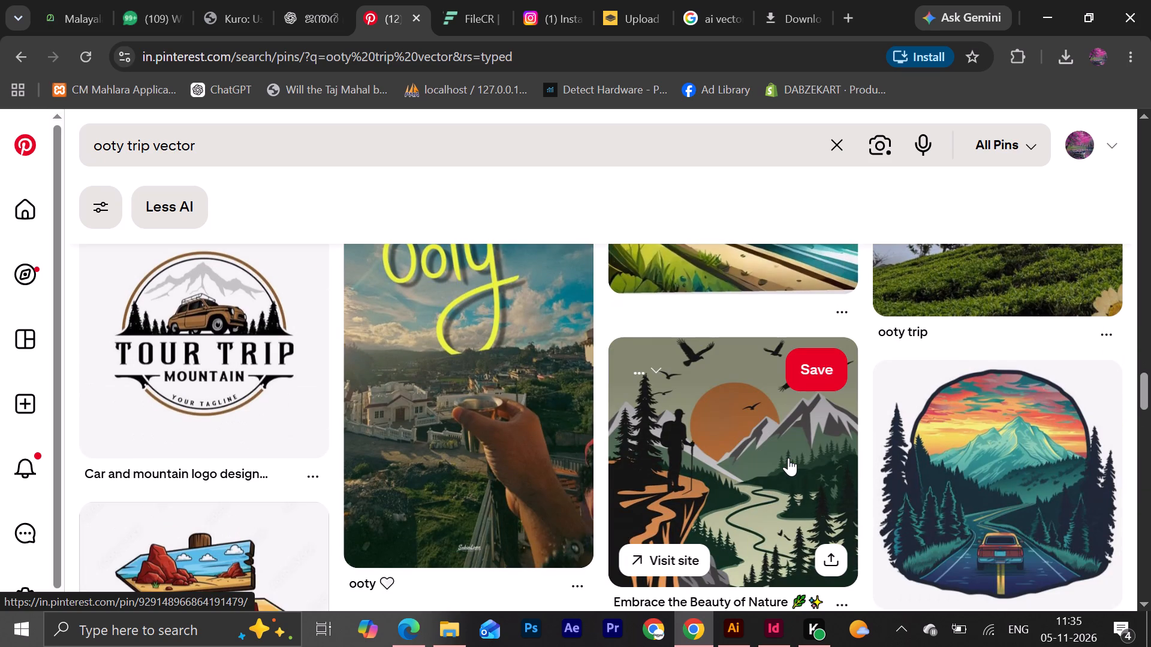
{"action": "scroll", "coordinate": [788, 458], "scroll_direction": "down", "scroll_amount": 3}
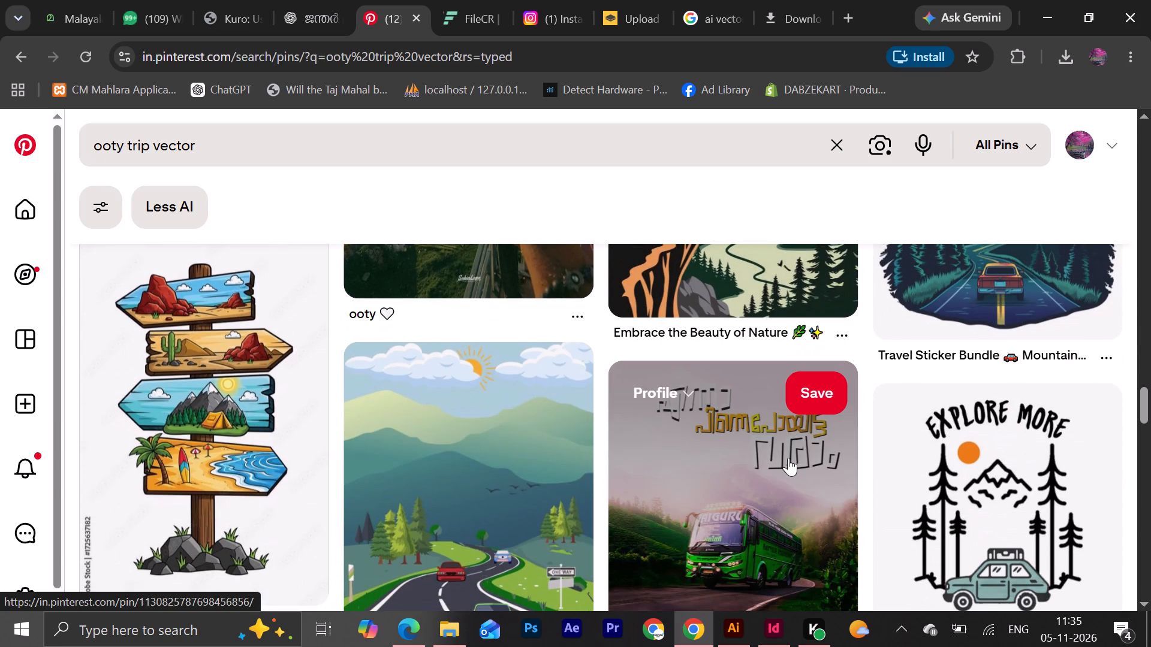
{"action": "scroll", "coordinate": [788, 458], "scroll_direction": "down", "scroll_amount": 3}
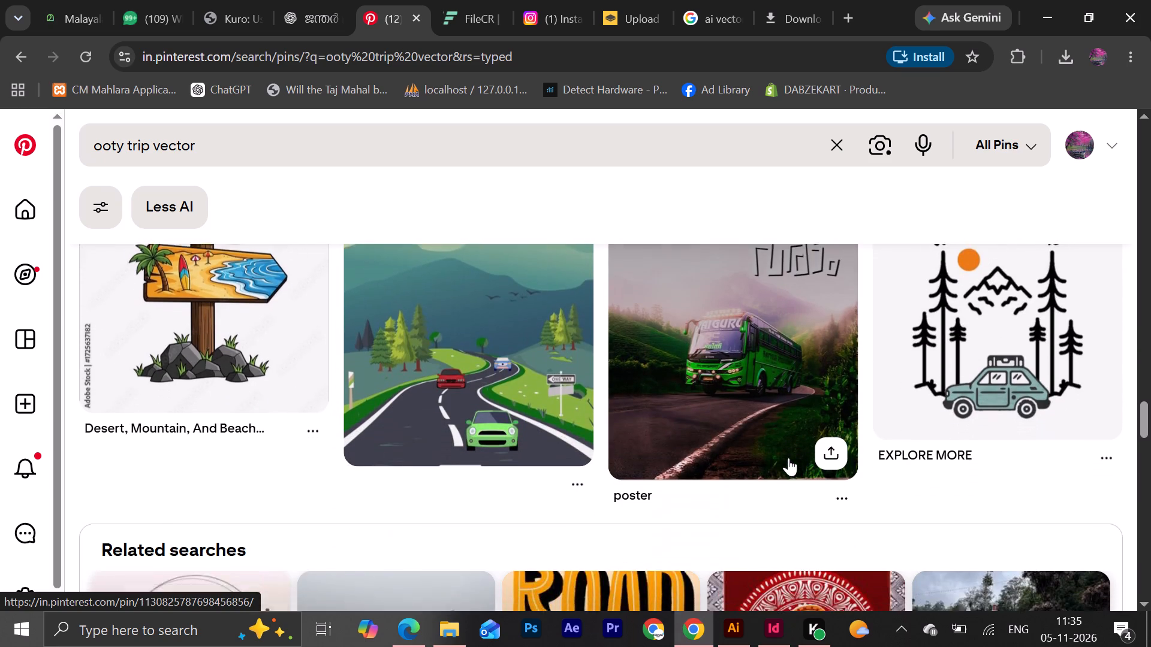
{"action": "scroll", "coordinate": [788, 458], "scroll_direction": "down", "scroll_amount": 6}
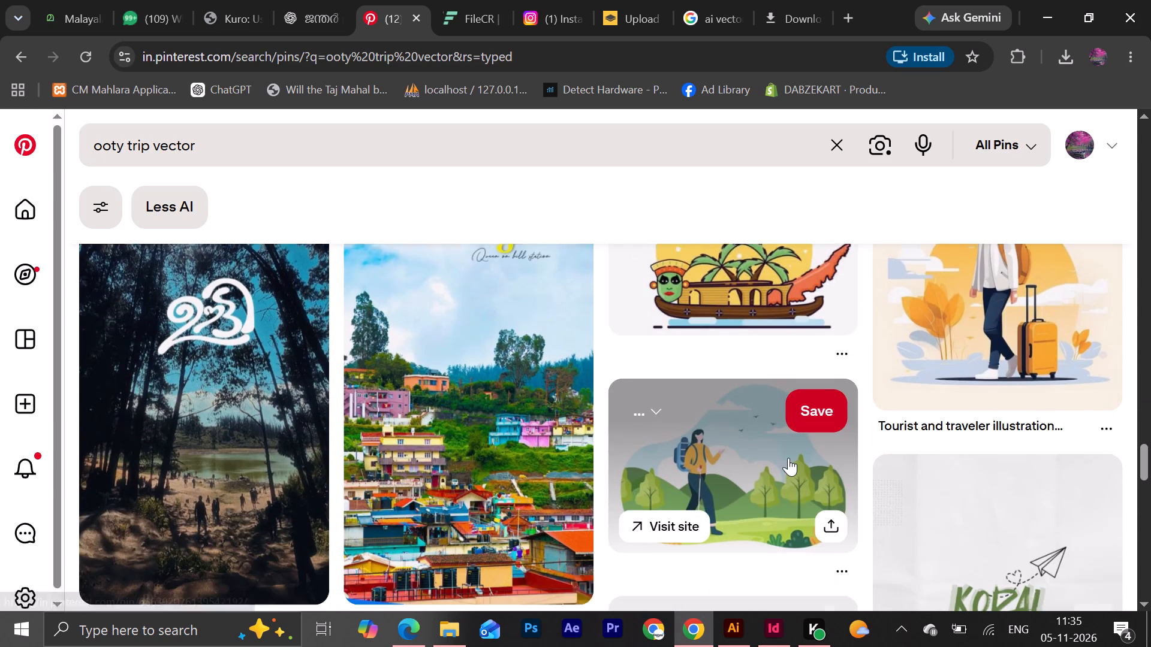
{"action": "scroll", "coordinate": [788, 458], "scroll_direction": "down", "scroll_amount": 4}
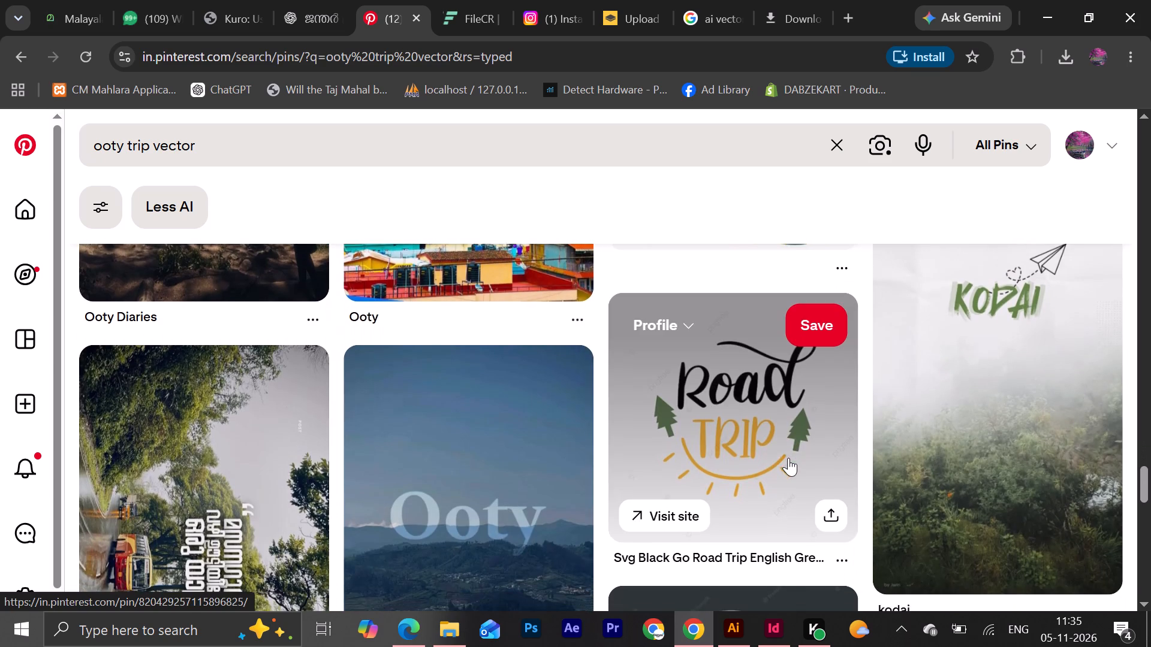
{"action": "scroll", "coordinate": [788, 458], "scroll_direction": "down", "scroll_amount": 4}
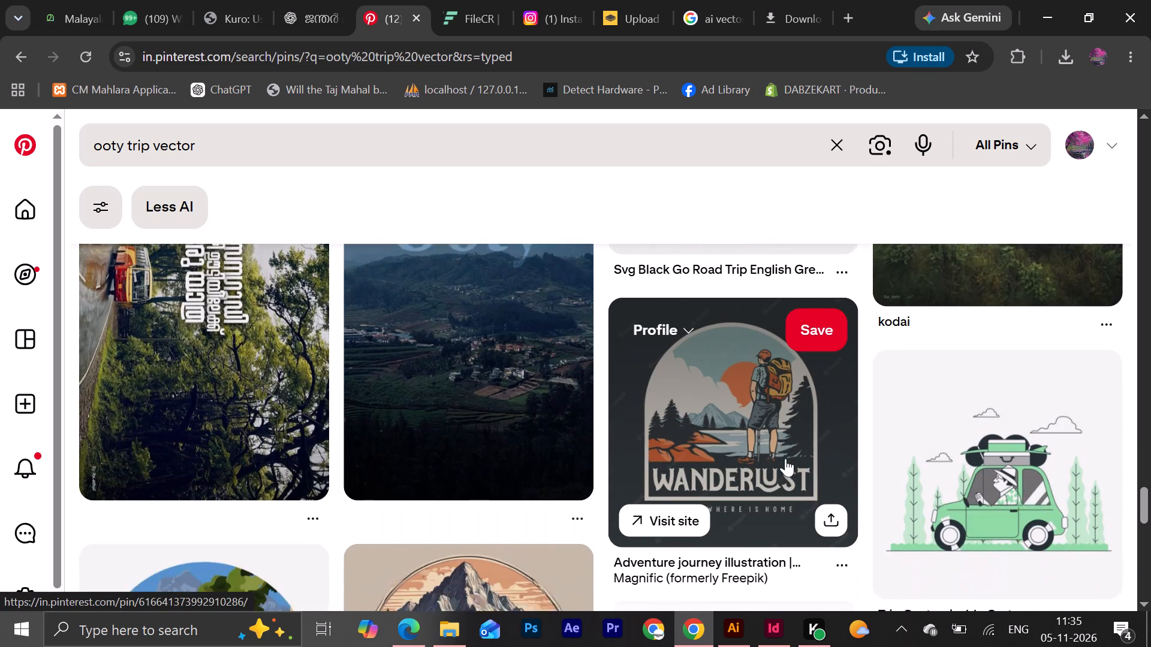
{"action": "scroll", "coordinate": [785, 458], "scroll_direction": "down", "scroll_amount": 3}
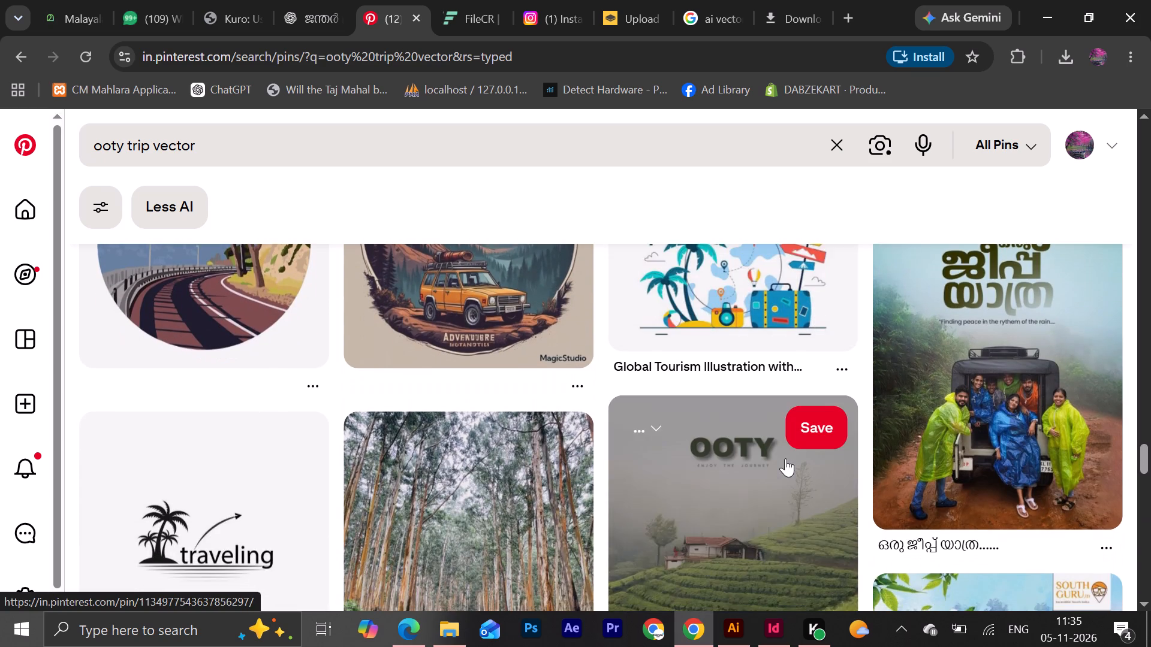
Look further through the "ooty trip vector" results for travel badges, illustrations and Ooty poster lettering to use as design reference.
{"action": "scroll", "coordinate": [785, 458], "scroll_direction": "down", "scroll_amount": 2}
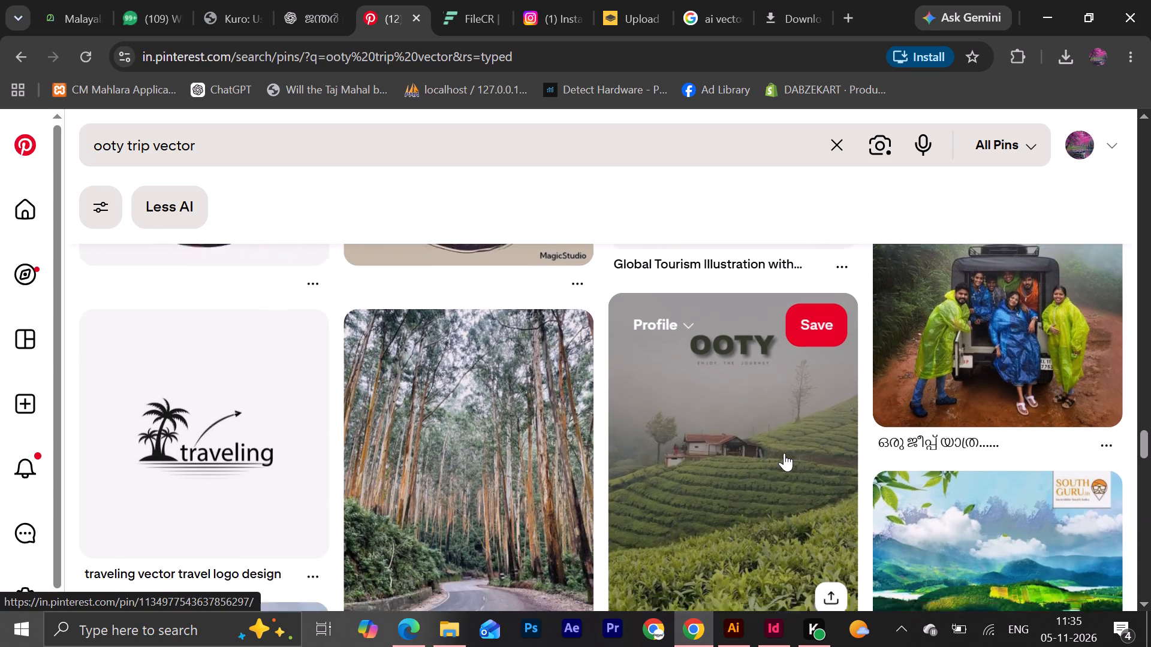
{"action": "scroll", "coordinate": [784, 453], "scroll_direction": "down", "scroll_amount": 9}
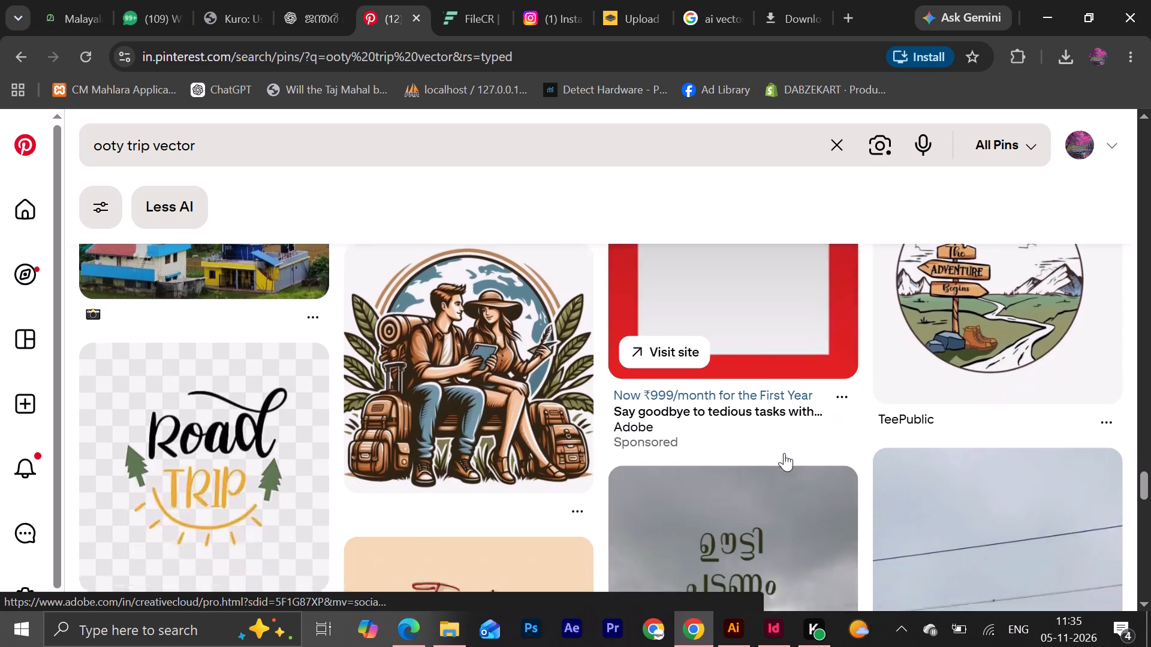
{"action": "scroll", "coordinate": [784, 453], "scroll_direction": "down", "scroll_amount": 6}
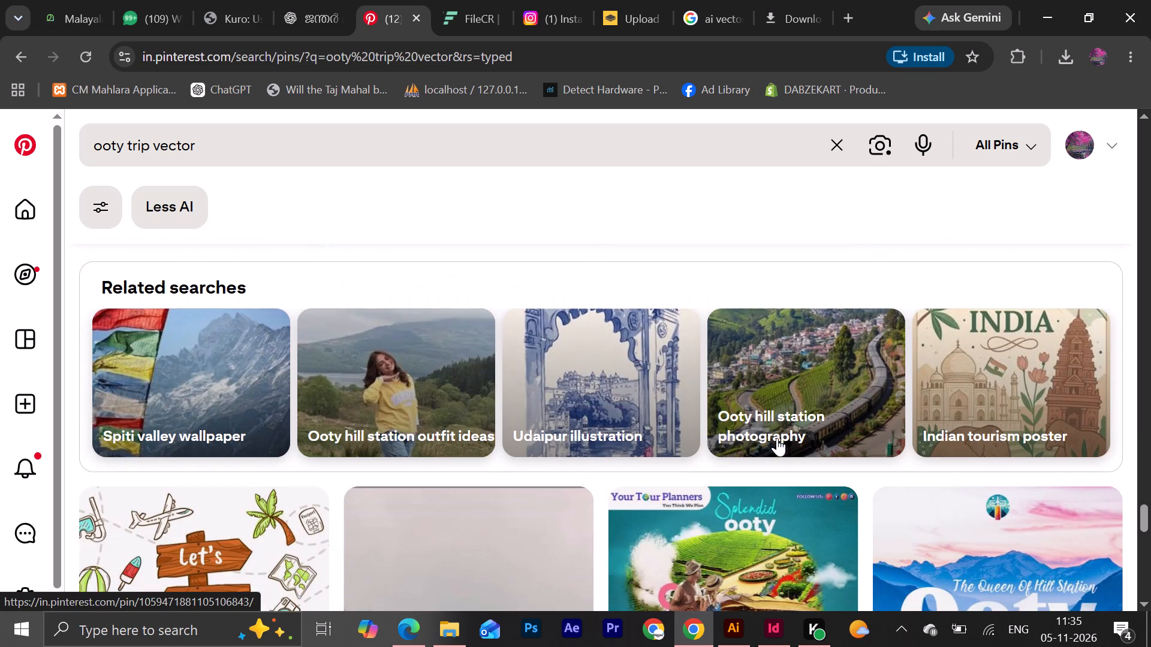
{"action": "scroll", "coordinate": [776, 436], "scroll_direction": "down", "scroll_amount": 6}
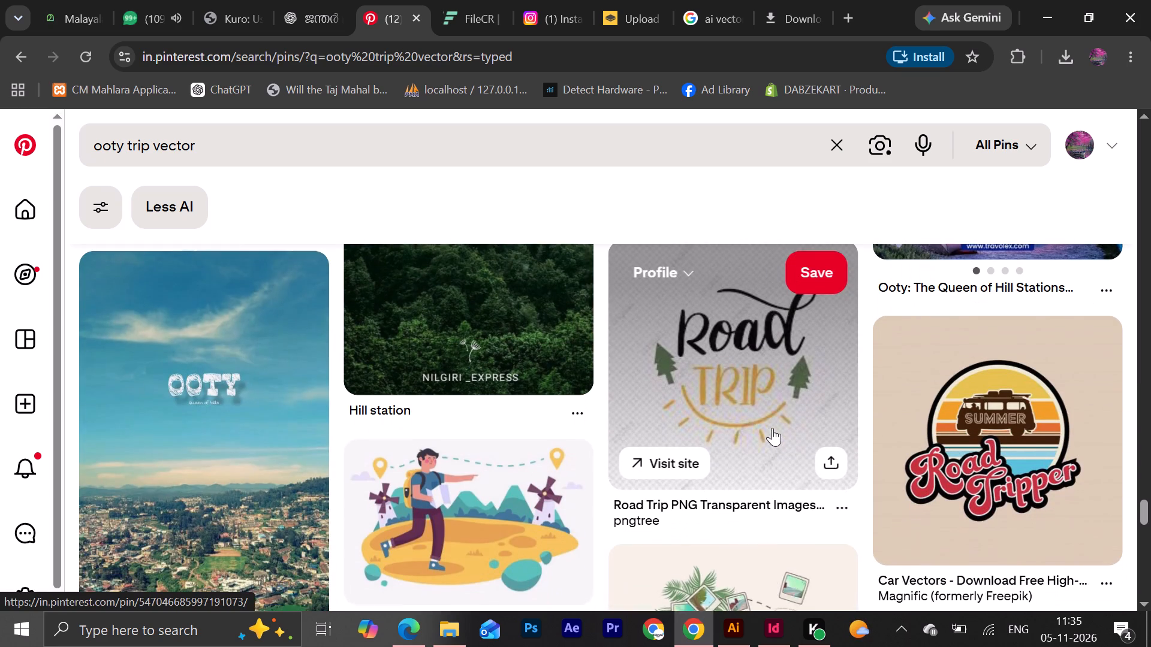
{"action": "scroll", "coordinate": [772, 428], "scroll_direction": "down", "scroll_amount": 6}
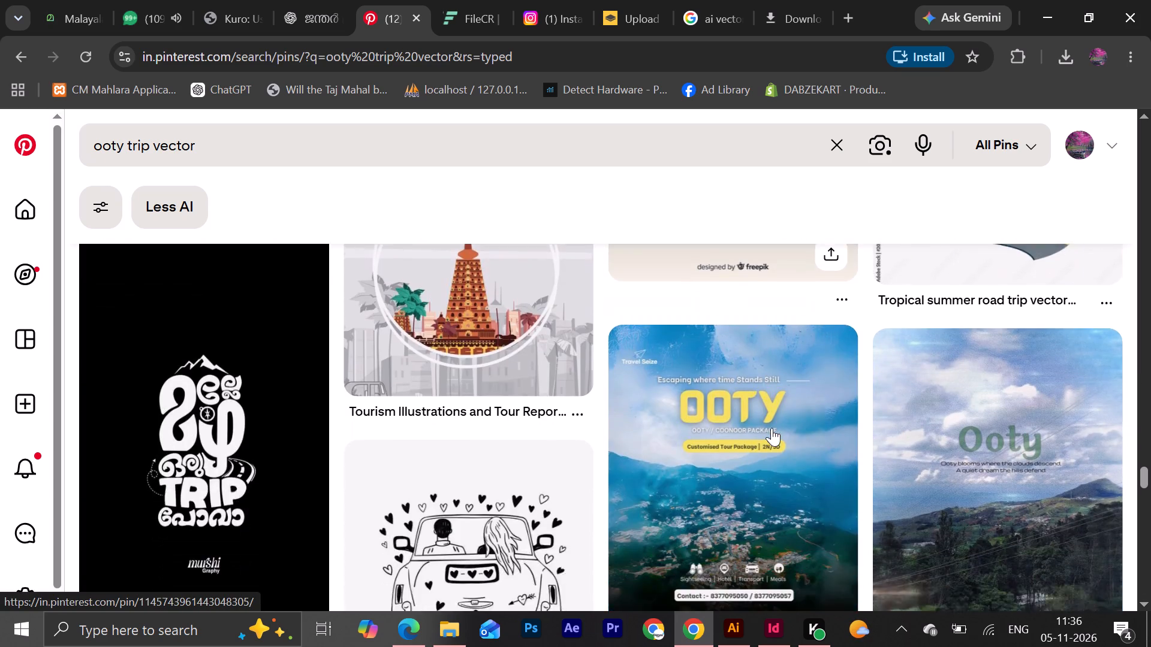
{"action": "scroll", "coordinate": [769, 427], "scroll_direction": "down", "scroll_amount": 7}
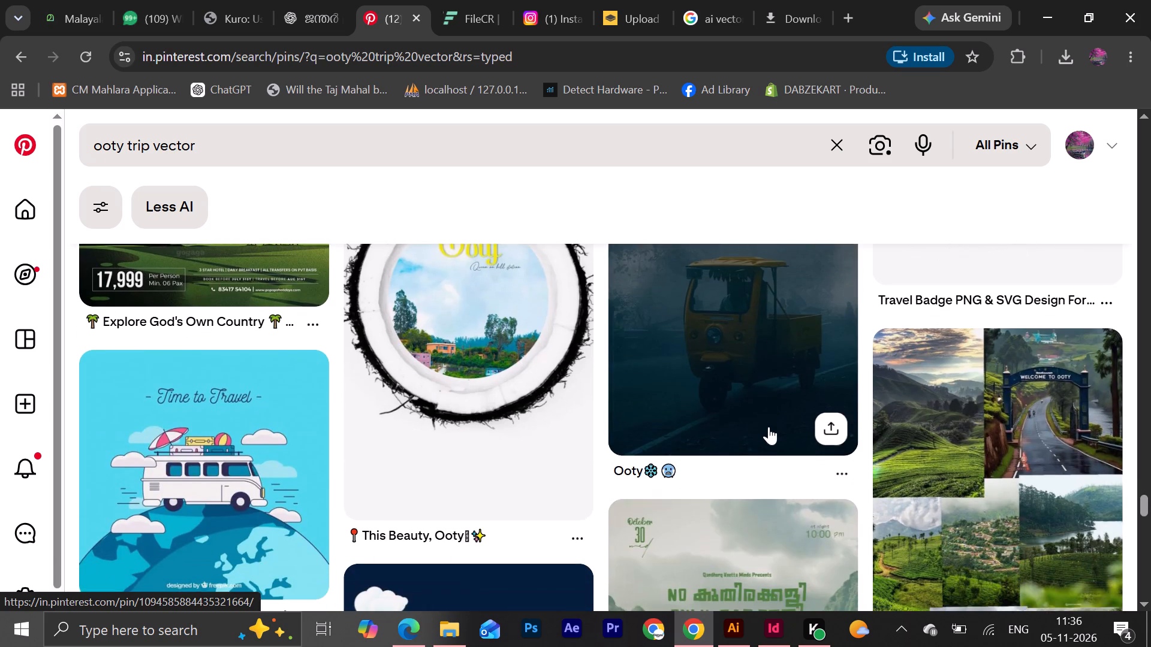
{"action": "scroll", "coordinate": [769, 427], "scroll_direction": "down", "scroll_amount": 8}
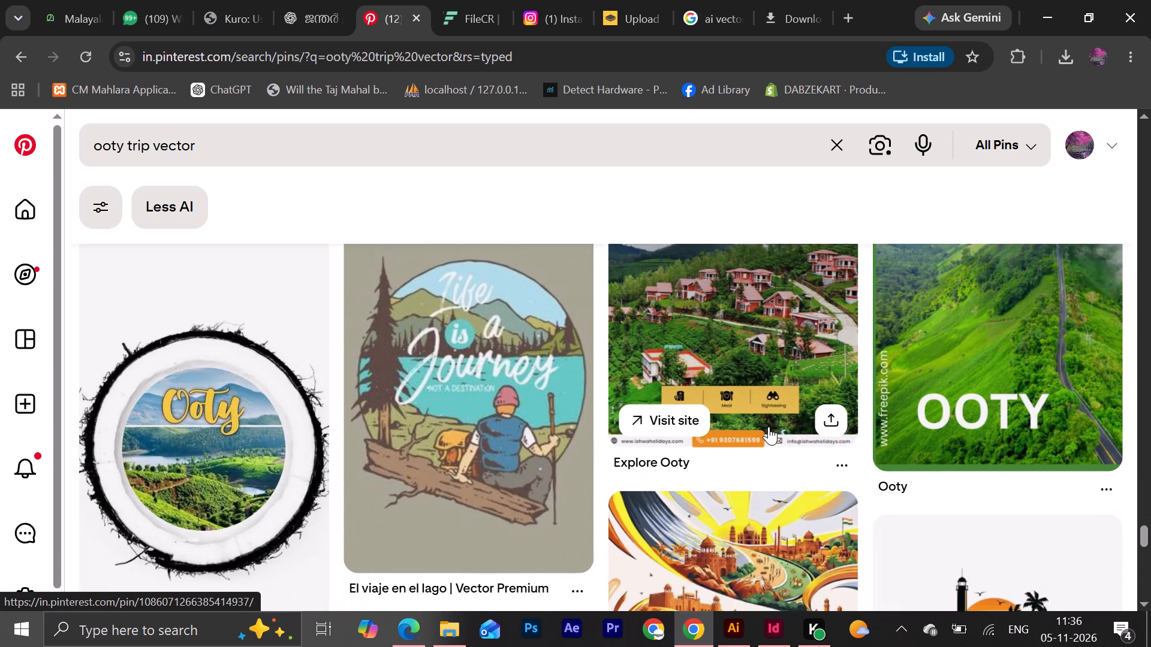
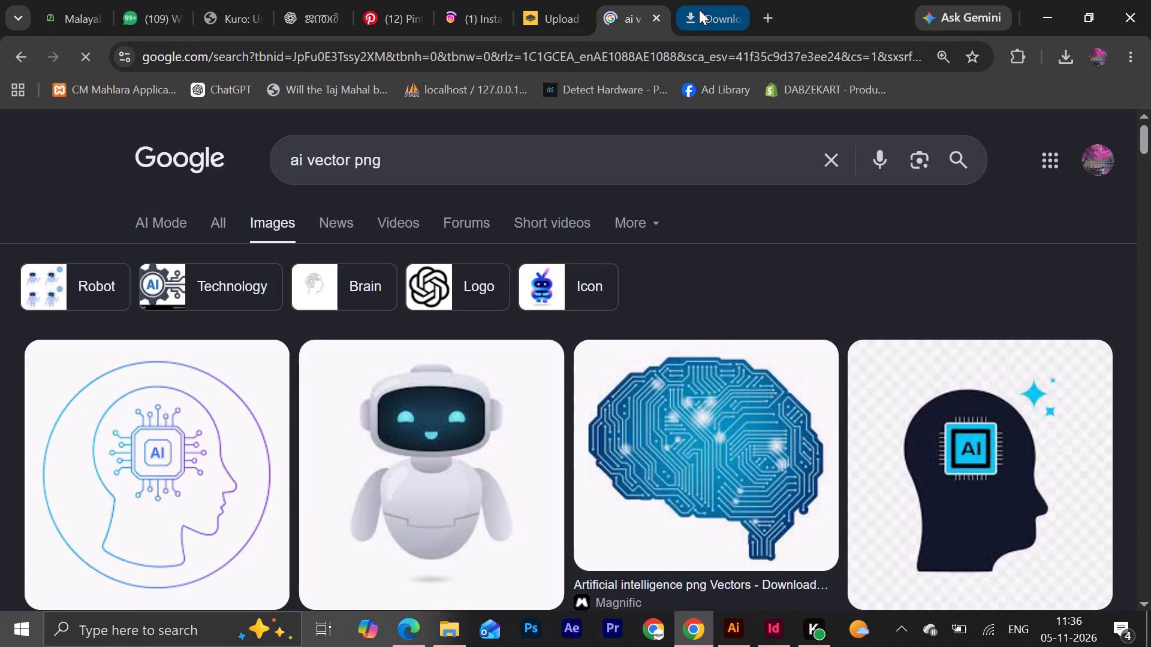
Switch to Google Images and replace the existing query with a search for "ooty vector".
{"action": "left_click_drag", "start_coordinate": [564, 170], "coordinate": [154, 192]}
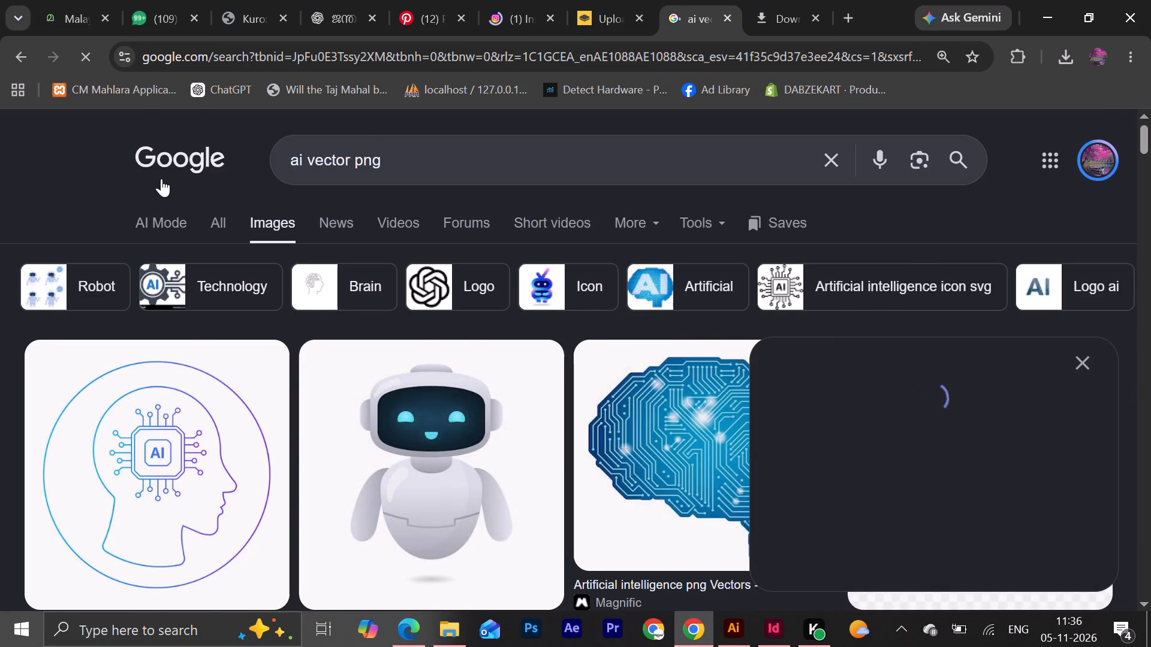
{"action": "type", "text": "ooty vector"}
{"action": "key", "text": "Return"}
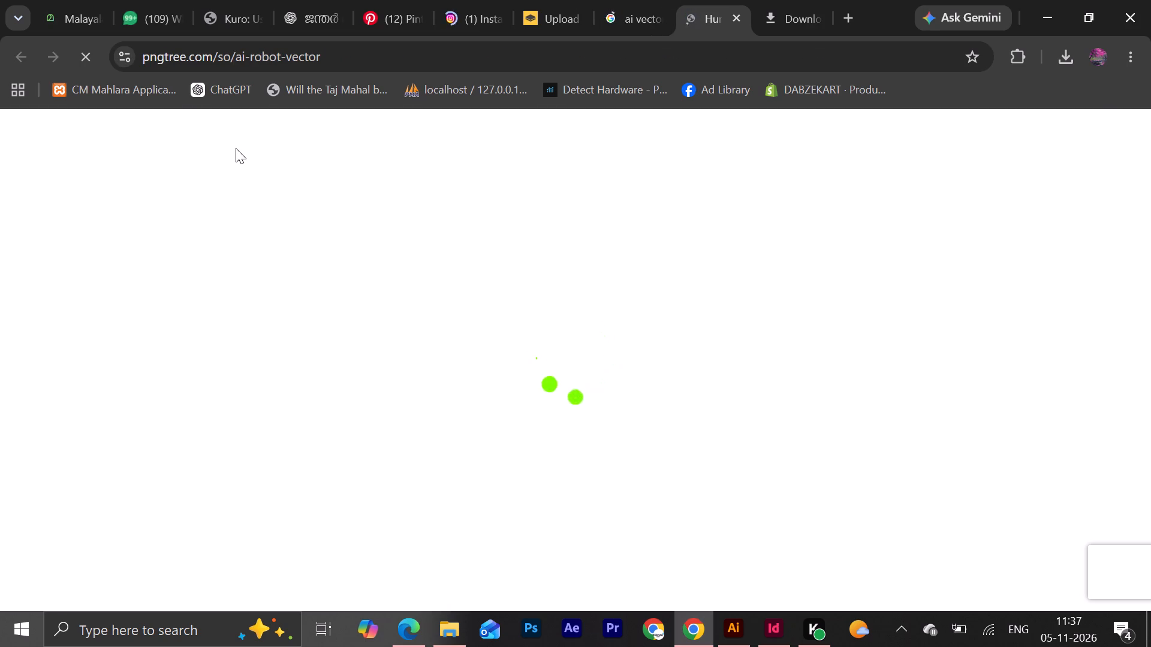
Close the Pngtree page and search Google Images for "ooty vector".
{"action": "left_click", "coordinate": [733, 13]}
{"action": "left_click_drag", "start_coordinate": [496, 148], "coordinate": [64, 167]}
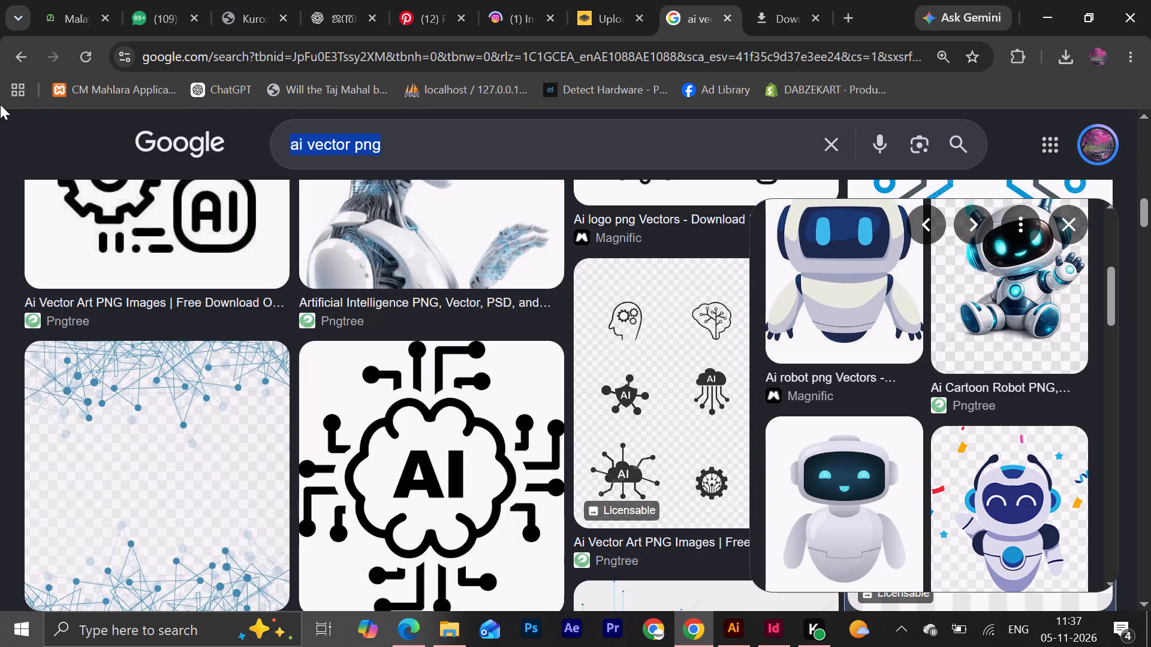
{"action": "type", "text": "ooty vector"}
{"action": "key", "text": "Return"}
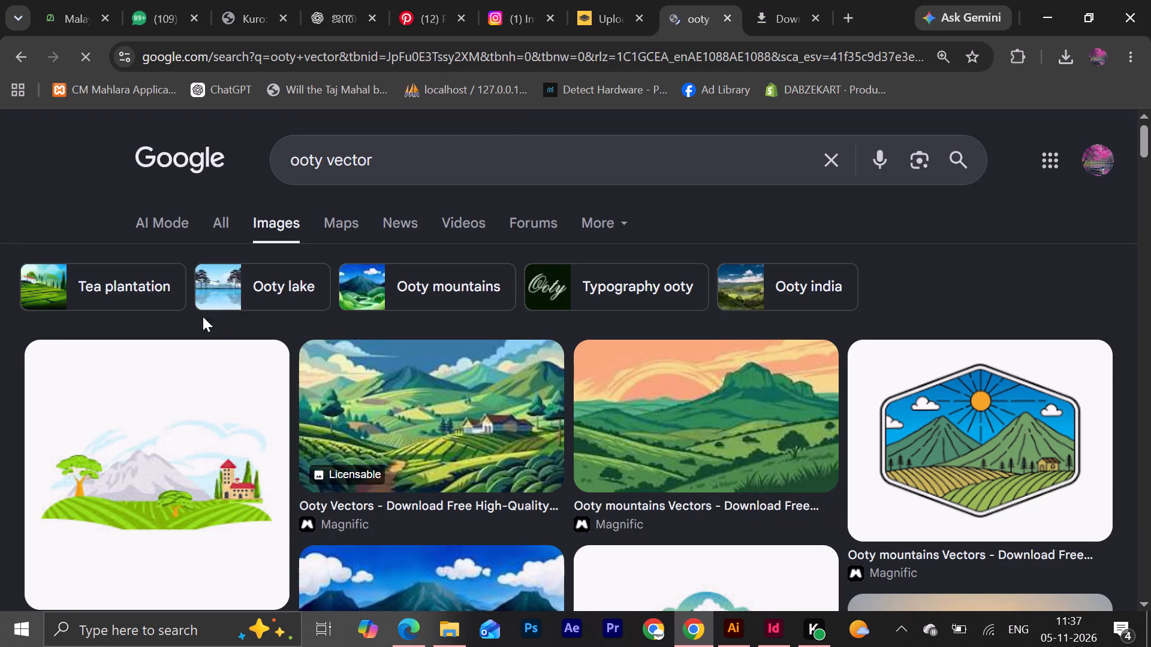
Browse the "ooty vector" image results for Ooty hill, tea garden and train illustrations suitable for the spread.
{"action": "scroll", "coordinate": [906, 398], "scroll_direction": "down", "scroll_amount": 2}
{"action": "scroll", "coordinate": [828, 414], "scroll_direction": "down", "scroll_amount": 1}
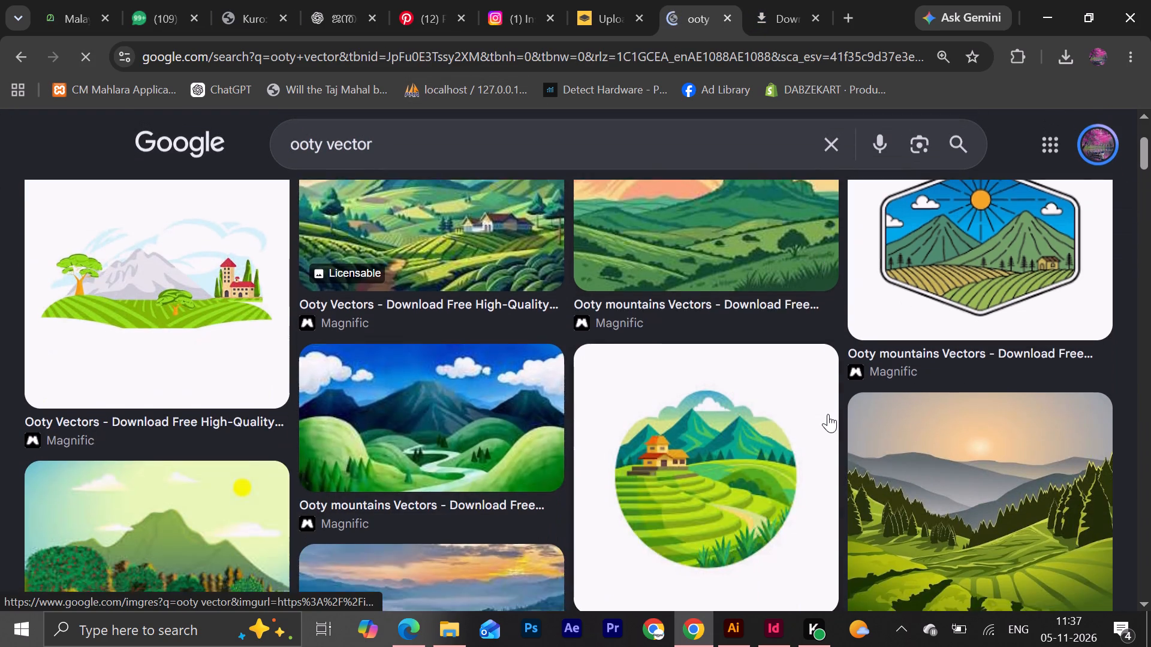
{"action": "scroll", "coordinate": [828, 414], "scroll_direction": "down", "scroll_amount": 8}
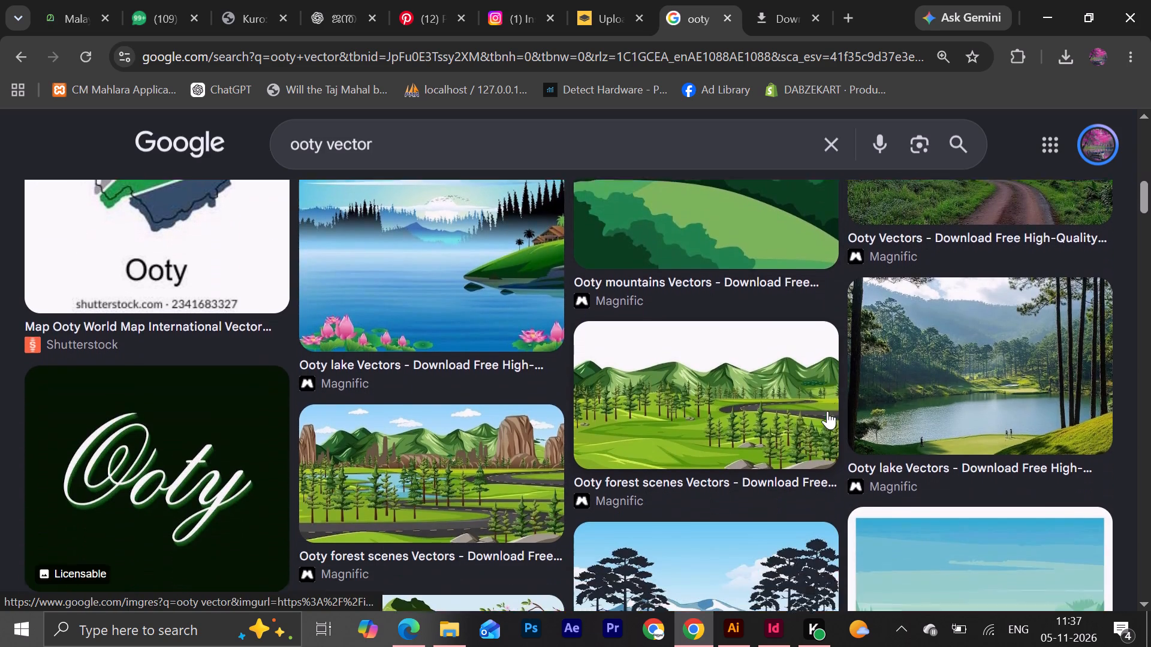
{"action": "scroll", "coordinate": [827, 411], "scroll_direction": "down", "scroll_amount": 6}
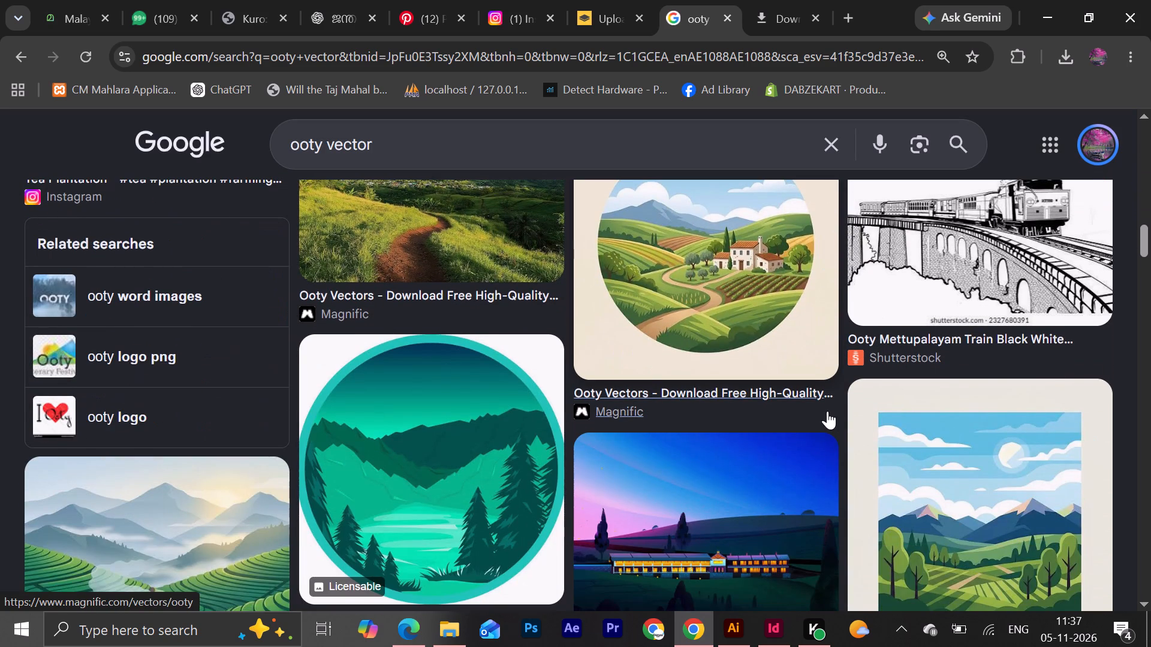
{"action": "scroll", "coordinate": [827, 411], "scroll_direction": "down", "scroll_amount": 1}
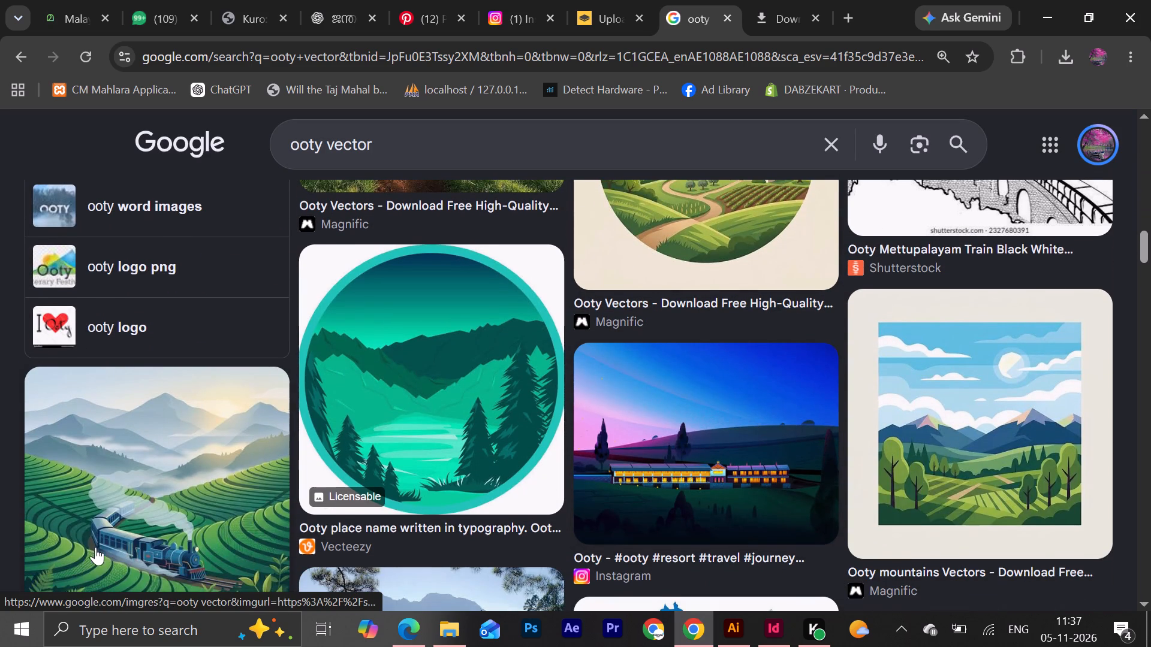
Open the StockCake tea garden train illustration and examine its related images for alternatives.
{"action": "left_click", "coordinate": [124, 519]}
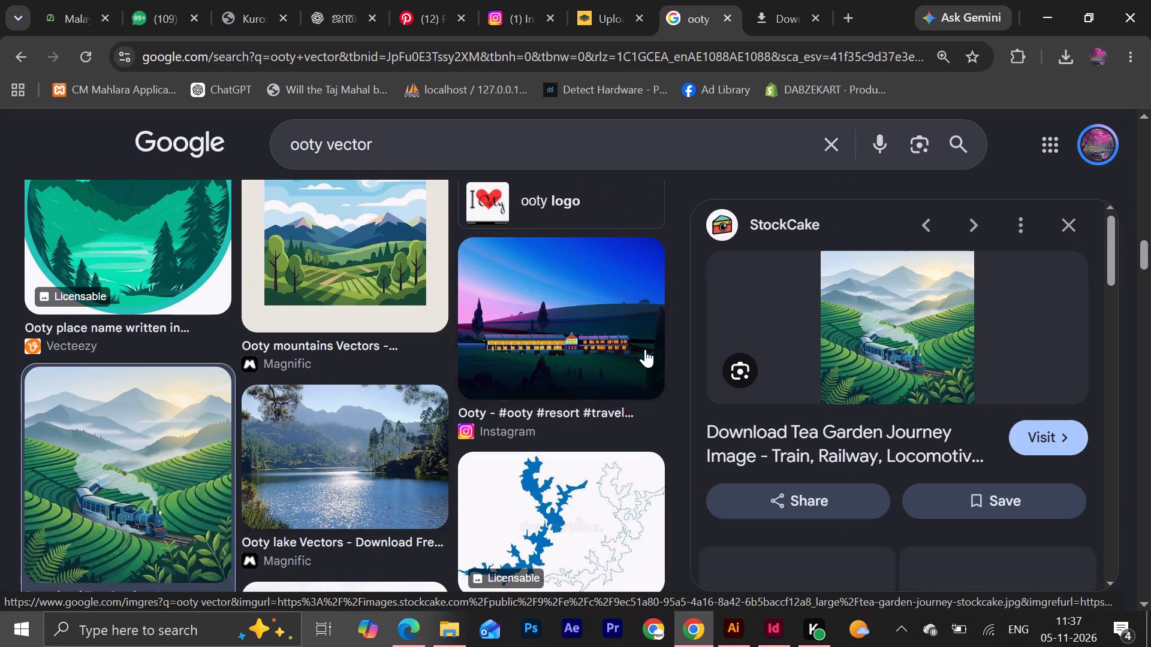
{"action": "scroll", "coordinate": [843, 358], "scroll_direction": "down", "scroll_amount": 2}
{"action": "scroll", "coordinate": [819, 368], "scroll_direction": "up", "scroll_amount": 1}
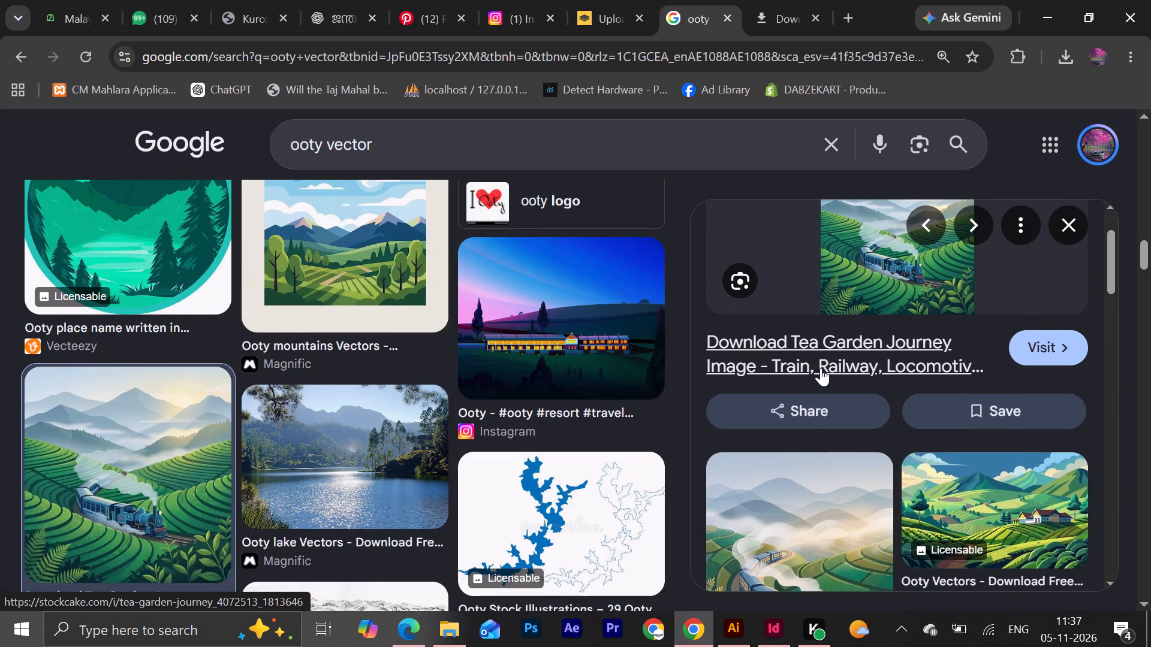
{"action": "scroll", "coordinate": [821, 368], "scroll_direction": "up", "scroll_amount": 1}
{"action": "scroll", "coordinate": [821, 368], "scroll_direction": "down", "scroll_amount": 4}
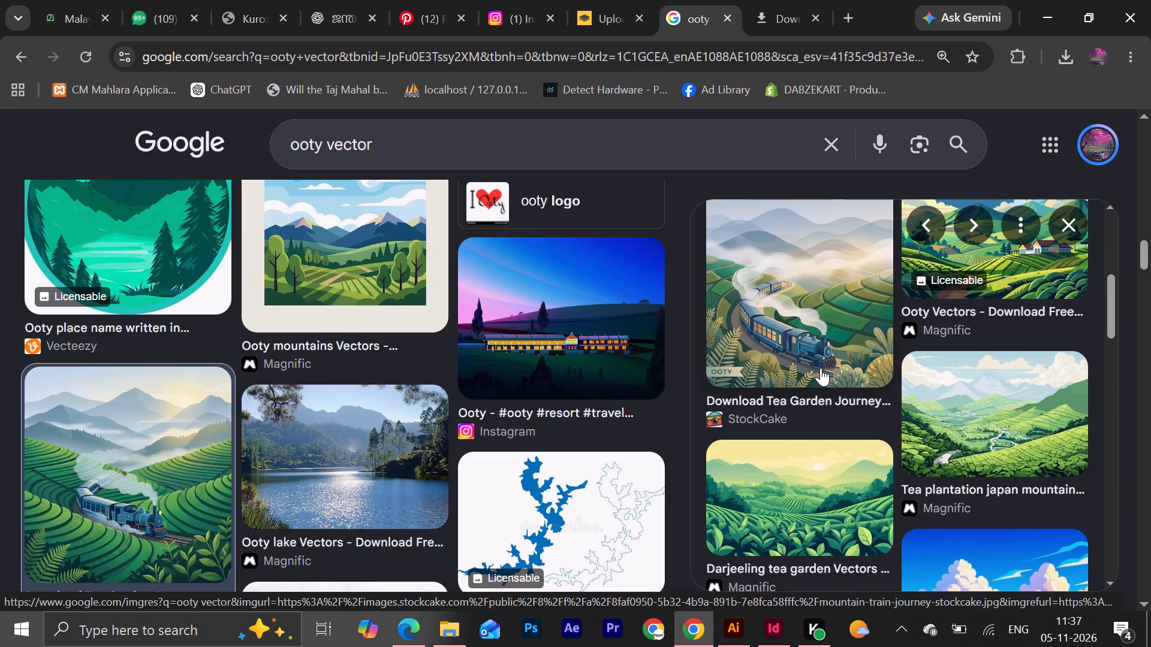
{"action": "scroll", "coordinate": [821, 368], "scroll_direction": "down", "scroll_amount": 3}
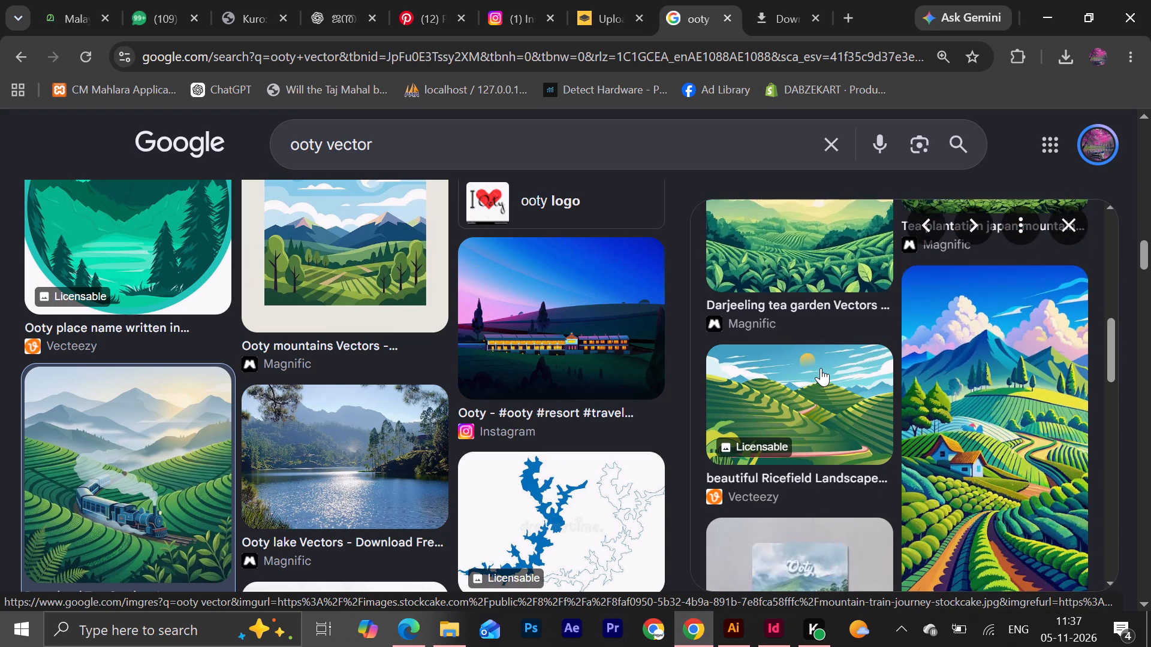
{"action": "scroll", "coordinate": [820, 368], "scroll_direction": "down", "scroll_amount": 8}
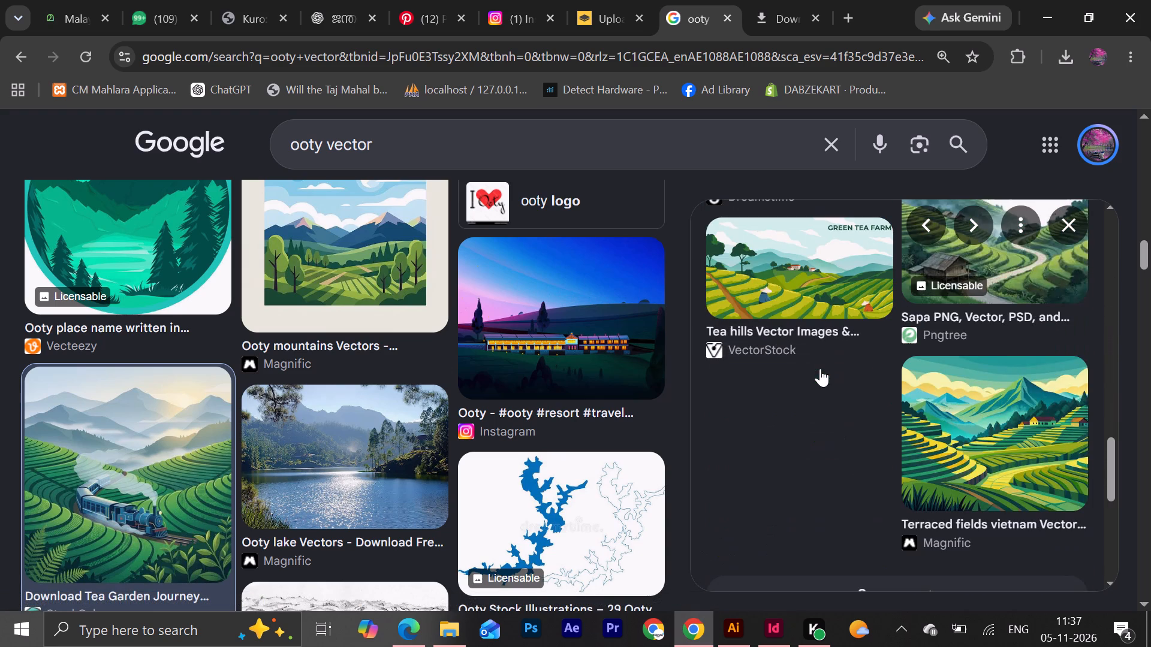
{"action": "scroll", "coordinate": [818, 370], "scroll_direction": "down", "scroll_amount": 8}
{"action": "scroll", "coordinate": [817, 370], "scroll_direction": "up", "scroll_amount": 6}
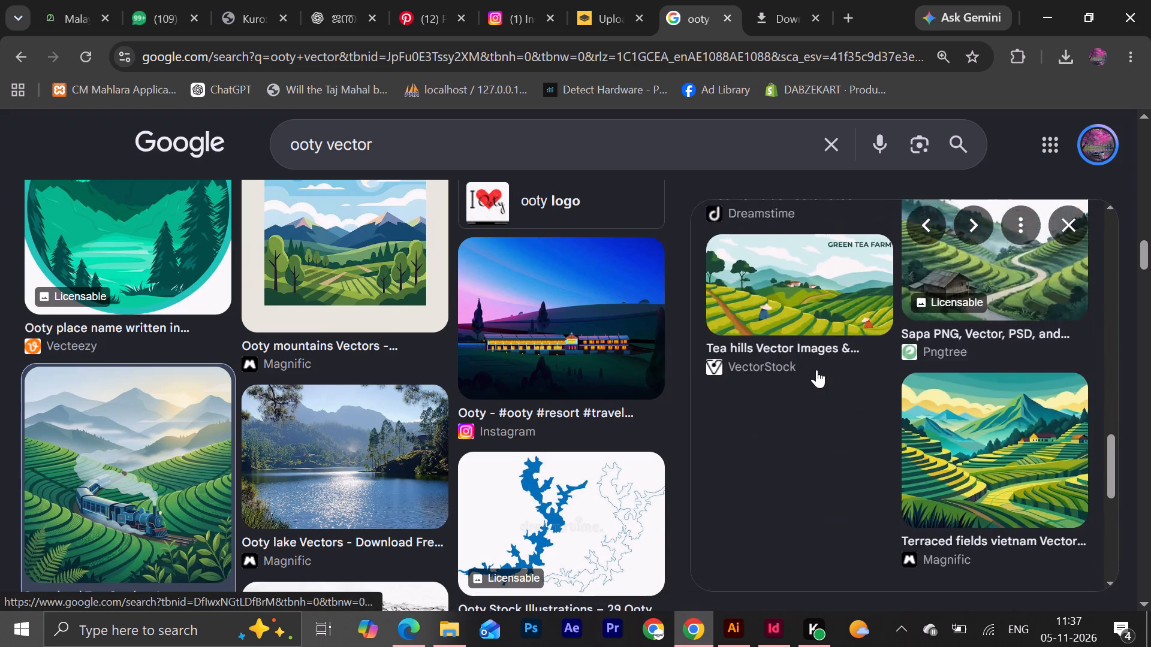
{"action": "scroll", "coordinate": [816, 370], "scroll_direction": "up", "scroll_amount": 16}
Copy the tea garden train image and paste it into the untitled Illustrator document.
{"action": "right_click", "coordinate": [857, 339]}
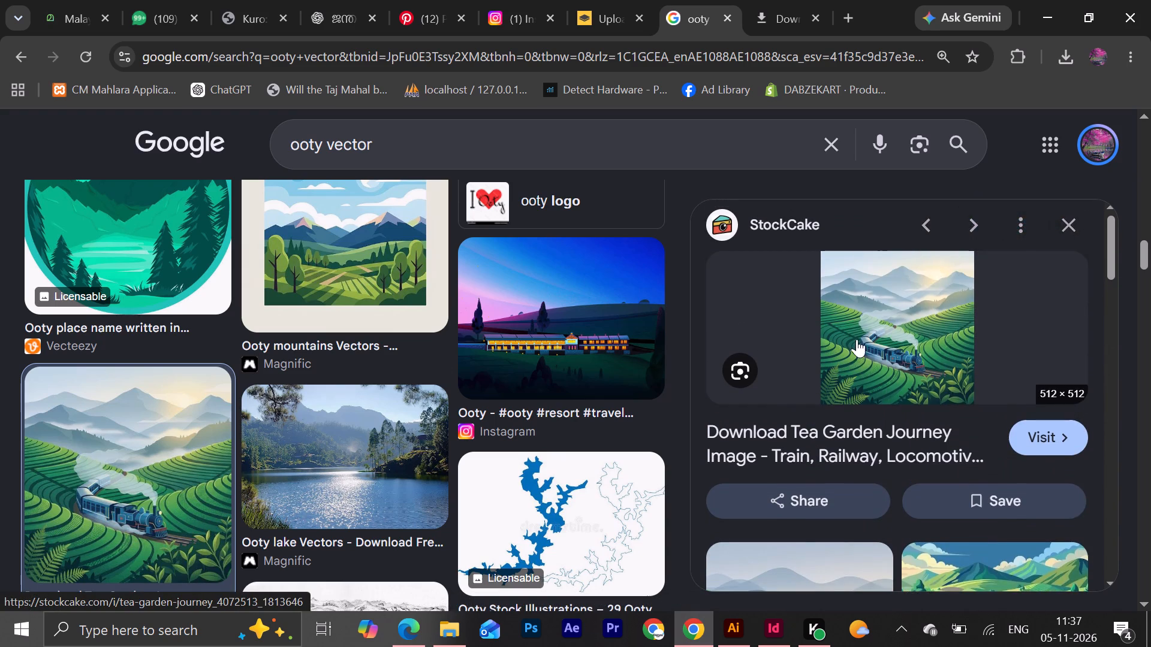
{"action": "left_click", "coordinate": [921, 490]}
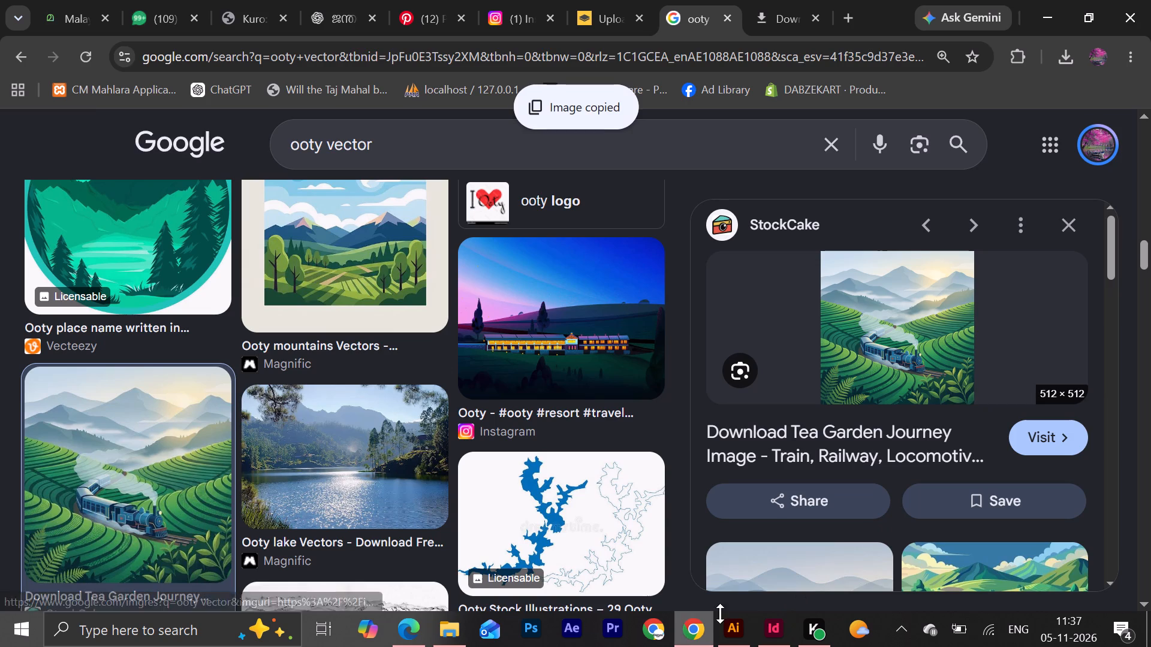
{"action": "left_click", "coordinate": [733, 632]}
{"action": "key", "text": "ctrl+v"}
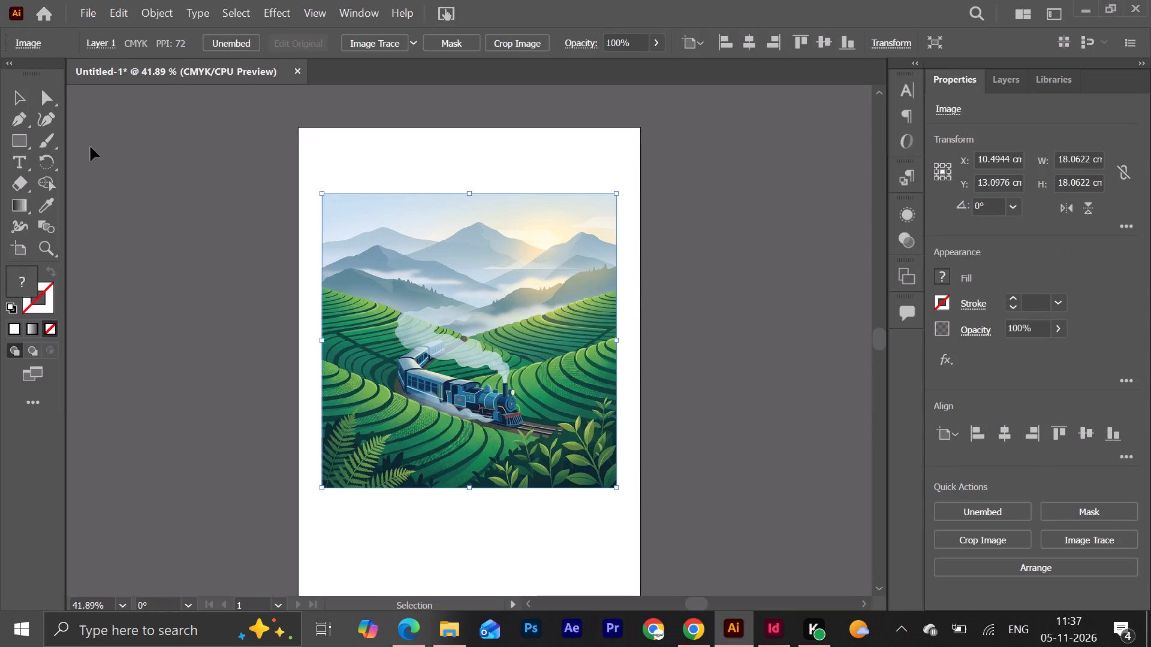
Image Trace the pasted train picture with the Low Fidelity Photo preset and expand it into separate editable paths.
{"action": "left_click", "coordinate": [1061, 537]}
{"action": "left_click", "coordinate": [995, 346]}
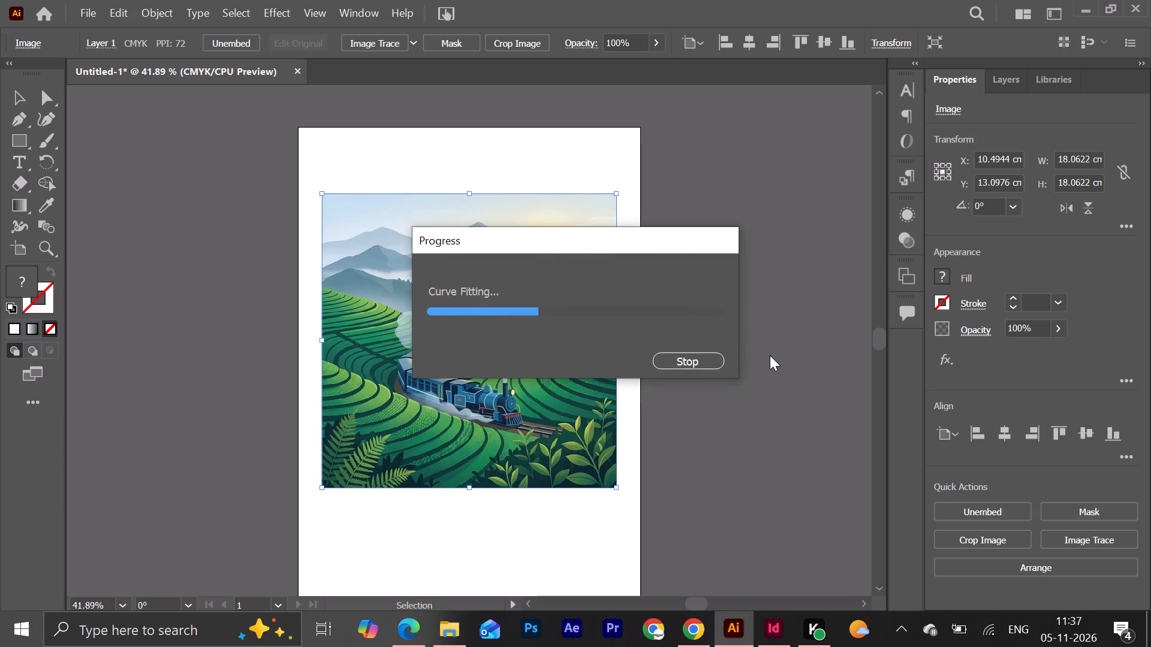
{"action": "left_click", "coordinate": [1045, 575]}
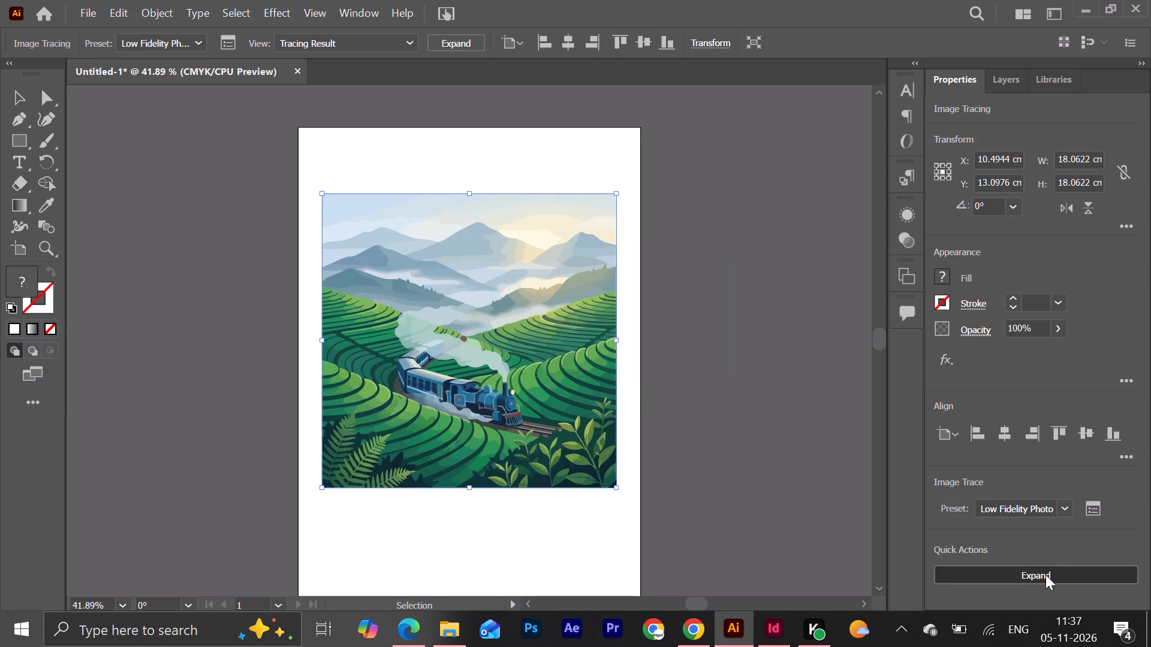
{"action": "left_click", "coordinate": [1083, 580]}
{"action": "left_click", "coordinate": [549, 528]}
Delete the traced shapes along the artwork's left edge and the foreground terraces and plants along its bottom.
{"action": "left_click_drag", "start_coordinate": [259, 137], "coordinate": [369, 507]}
{"action": "key", "text": "Delete"}
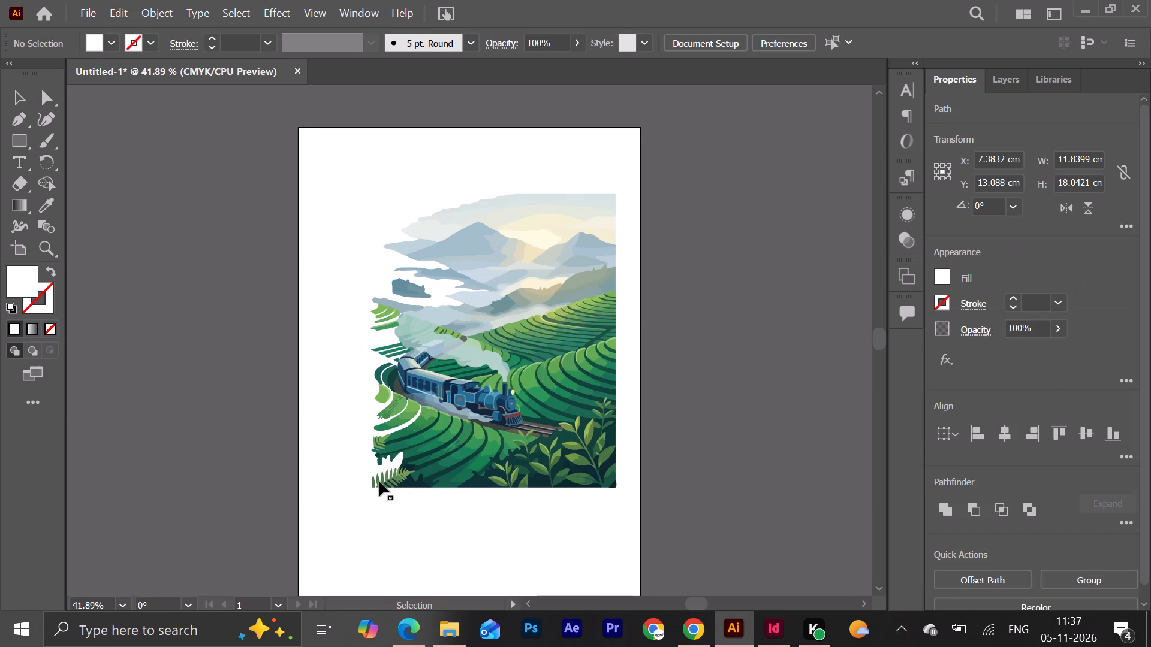
{"action": "left_click_drag", "start_coordinate": [333, 398], "coordinate": [330, 422]}
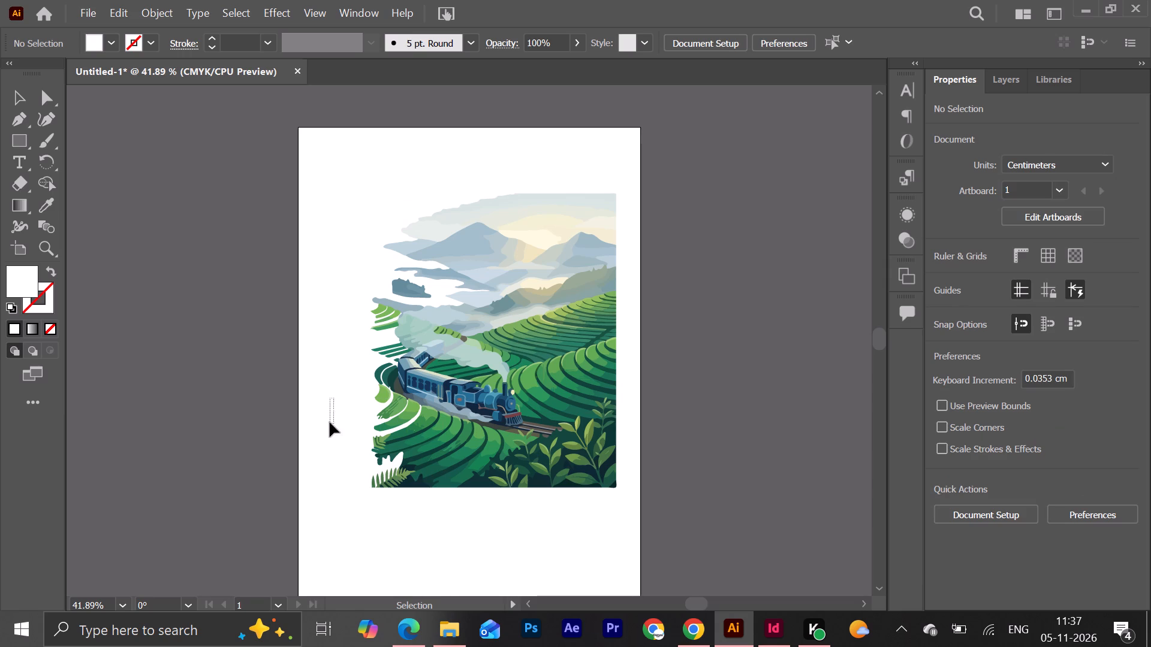
{"action": "left_click_drag", "start_coordinate": [330, 422], "coordinate": [393, 485]}
{"action": "key", "text": "Delete"}
{"action": "left_click_drag", "start_coordinate": [350, 431], "coordinate": [463, 489]}
{"action": "key", "text": "Delete"}
{"action": "left_click_drag", "start_coordinate": [420, 461], "coordinate": [708, 518]}
{"action": "key", "text": "Delete"}
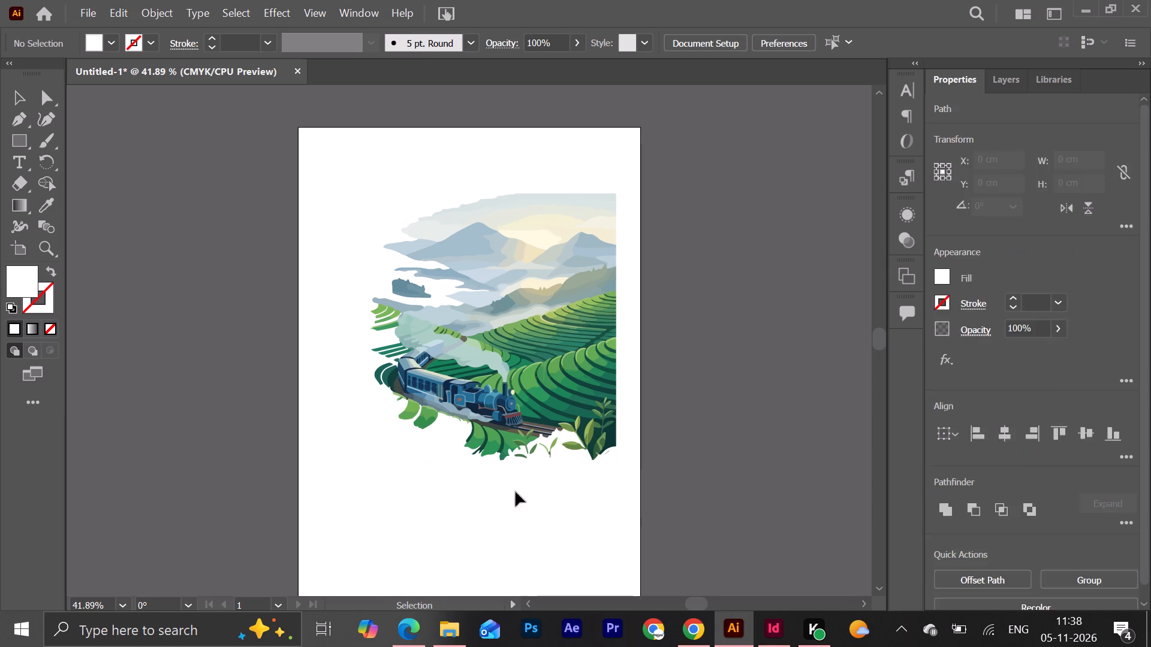
Delete the remaining green terrace and leaf pieces directly beneath the train and its track.
{"action": "left_click_drag", "start_coordinate": [400, 456], "coordinate": [549, 442]}
{"action": "key", "text": "Delete"}
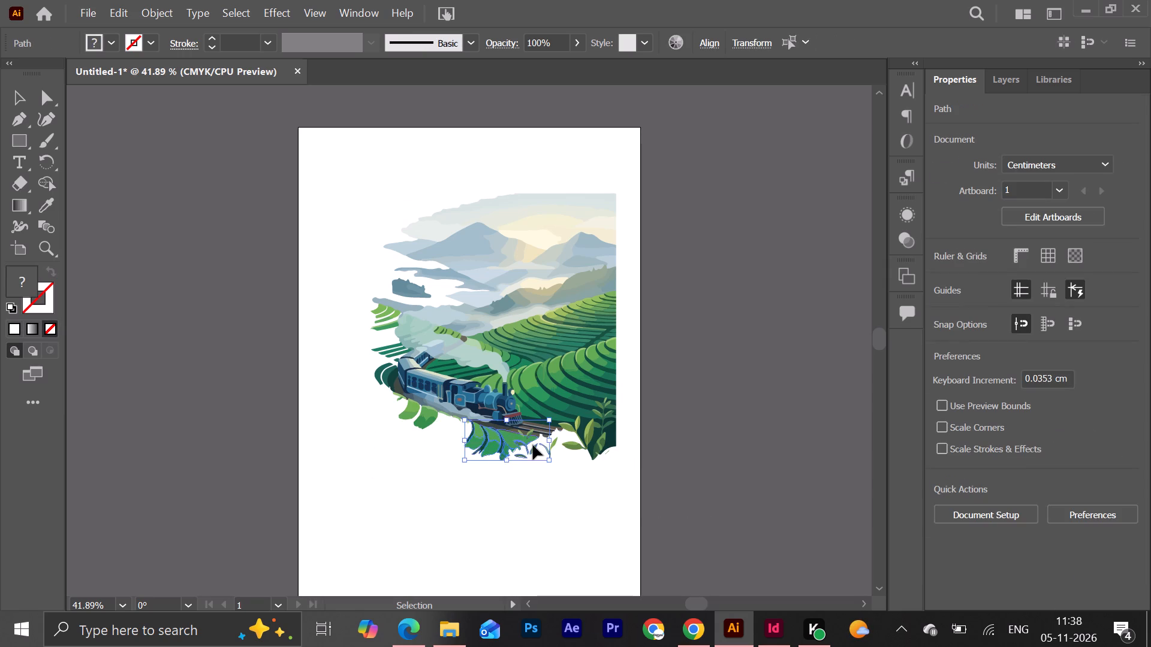
{"action": "left_click_drag", "start_coordinate": [376, 422], "coordinate": [451, 430]}
{"action": "key", "text": "Delete"}
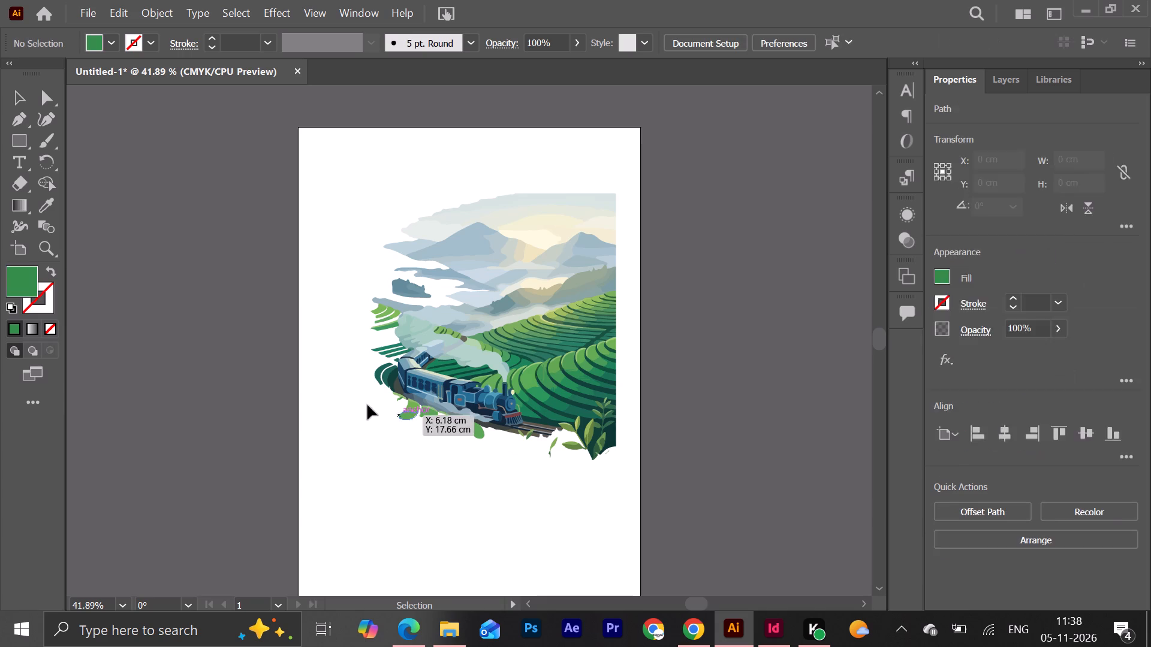
{"action": "left_click_drag", "start_coordinate": [367, 405], "coordinate": [417, 427]}
{"action": "key", "text": "Delete"}
{"action": "left_click_drag", "start_coordinate": [425, 410], "coordinate": [399, 456]}
{"action": "key", "text": "Delete"}
{"action": "left_click_drag", "start_coordinate": [474, 426], "coordinate": [416, 488]}
{"action": "key", "text": "Delete"}
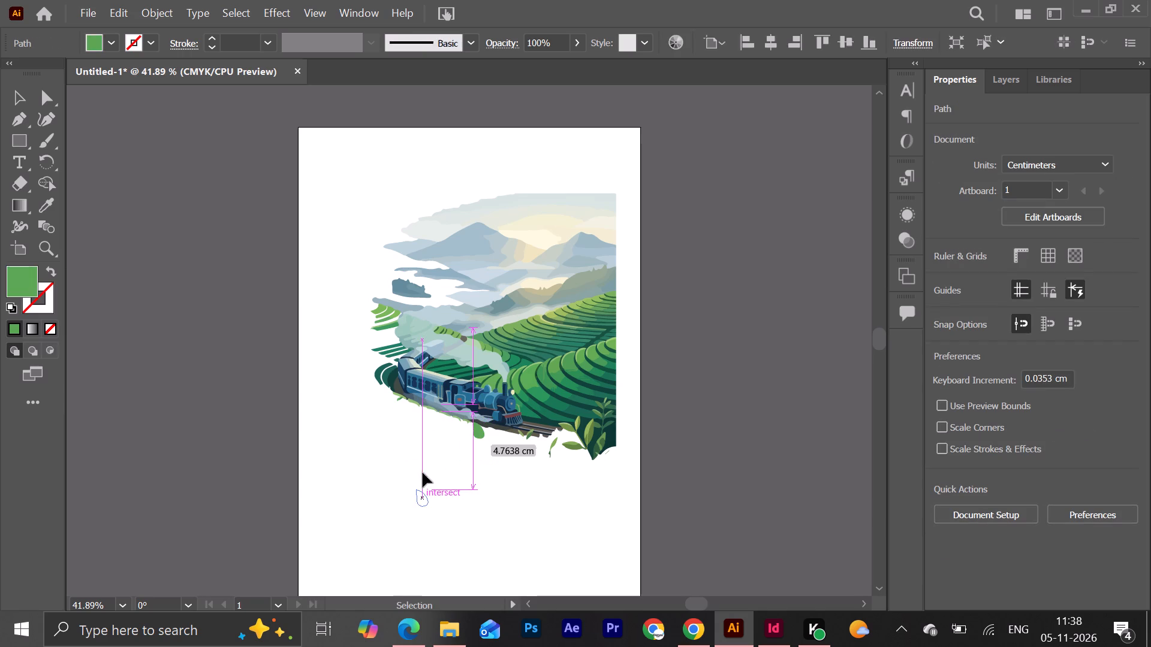
Delete the light-green terrace strips at the artwork's left edge, beside the train's smoke.
{"action": "left_click_drag", "start_coordinate": [366, 273], "coordinate": [392, 329]}
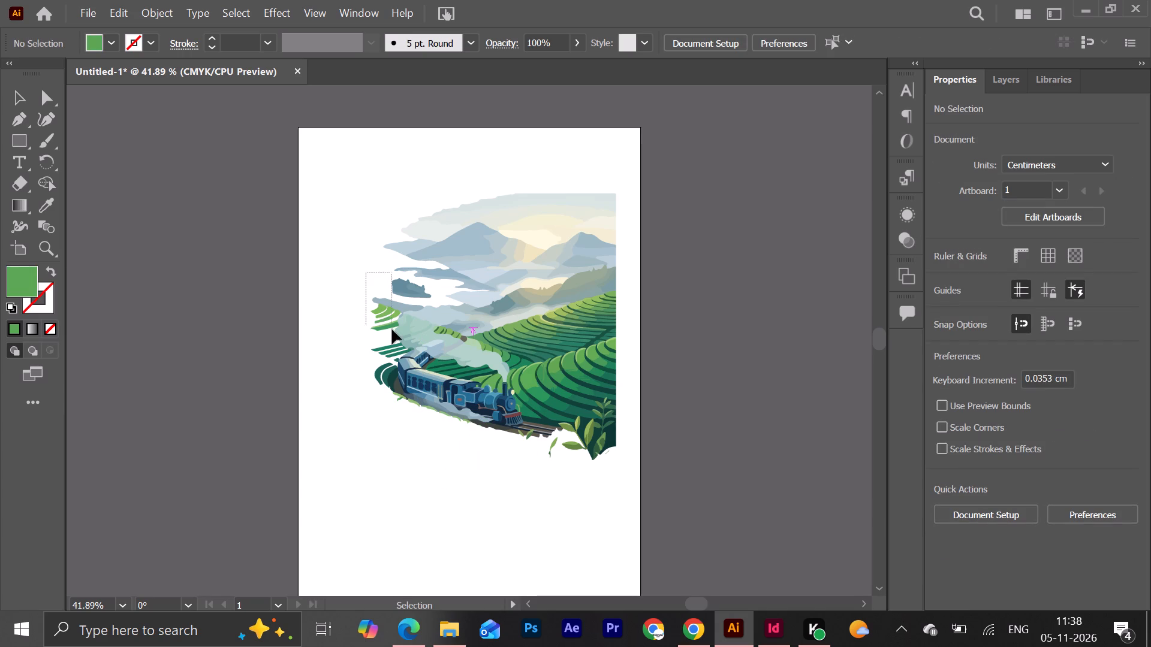
{"action": "left_click_drag", "start_coordinate": [392, 329], "coordinate": [385, 347]}
{"action": "key", "text": "Delete"}
Delete the sky, sun glow and highest mountain shapes across the top of the artwork.
{"action": "left_click_drag", "start_coordinate": [343, 231], "coordinate": [652, 267]}
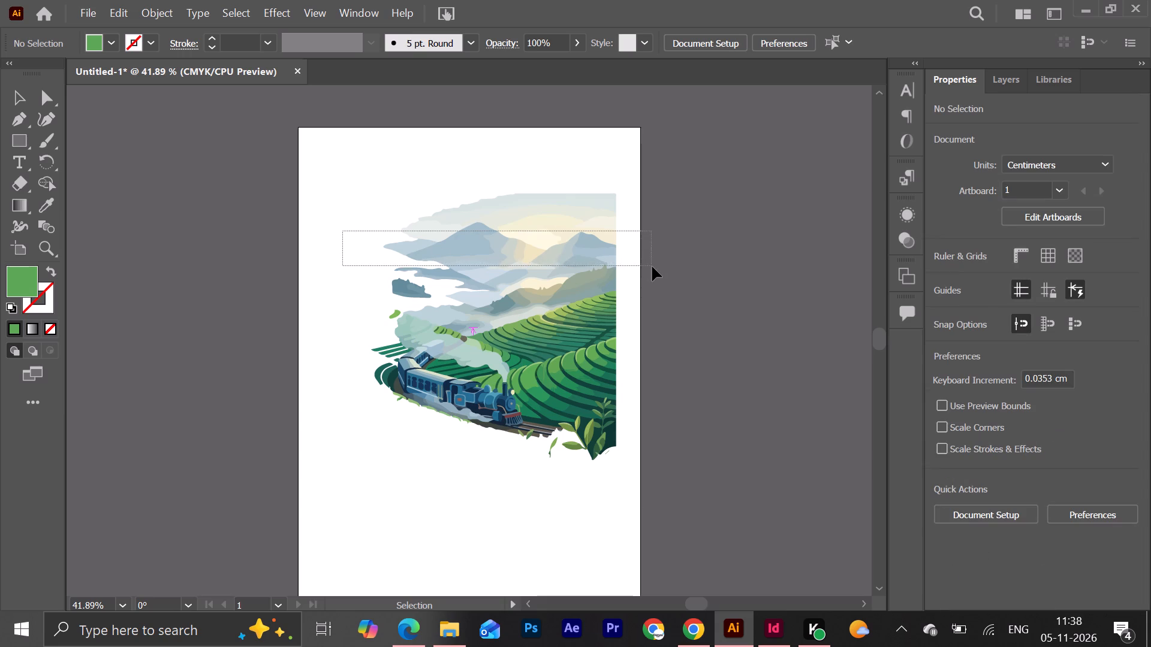
{"action": "left_click_drag", "start_coordinate": [652, 267], "coordinate": [656, 267]}
{"action": "key", "text": "Delete"}
{"action": "left_click_drag", "start_coordinate": [379, 201], "coordinate": [608, 246]}
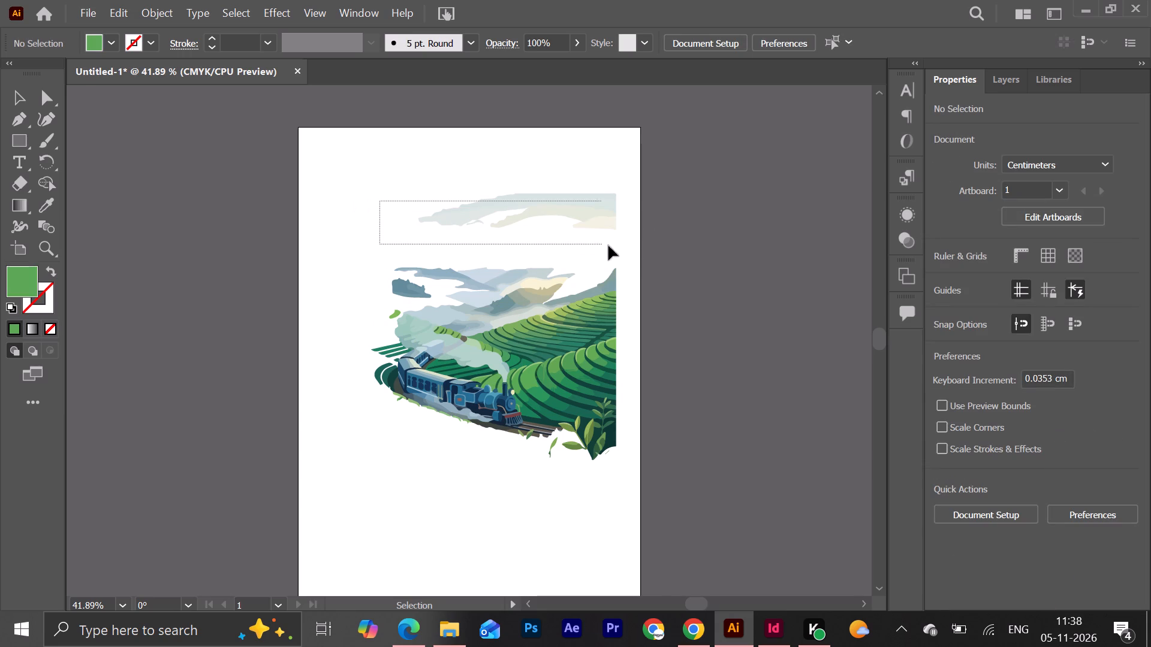
{"action": "left_click_drag", "start_coordinate": [608, 246], "coordinate": [680, 246]}
{"action": "key", "text": "Delete"}
Delete the blue distant-mountain shapes above the smoke and the stray green piece at the smoke's left end.
{"action": "left_click_drag", "start_coordinate": [338, 232], "coordinate": [429, 292]}
{"action": "key", "text": "Delete"}
{"action": "left_click_drag", "start_coordinate": [450, 261], "coordinate": [555, 277]}
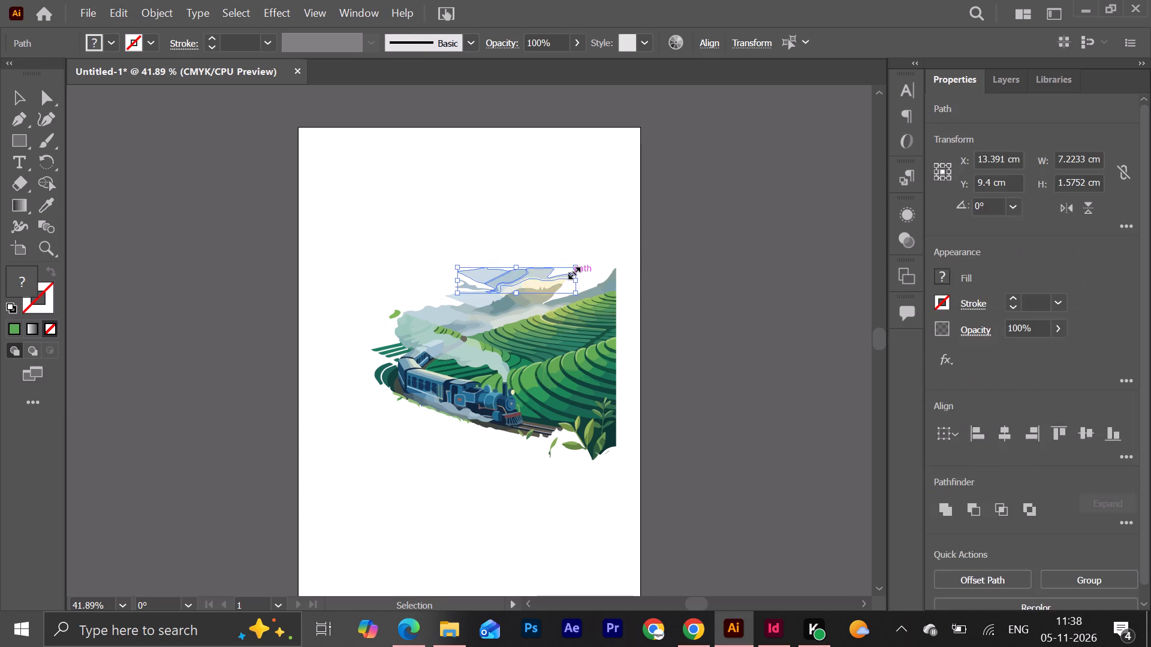
{"action": "key", "text": "Delete"}
{"action": "left_click_drag", "start_coordinate": [466, 282], "coordinate": [281, 235]}
{"action": "key", "text": "Delete"}
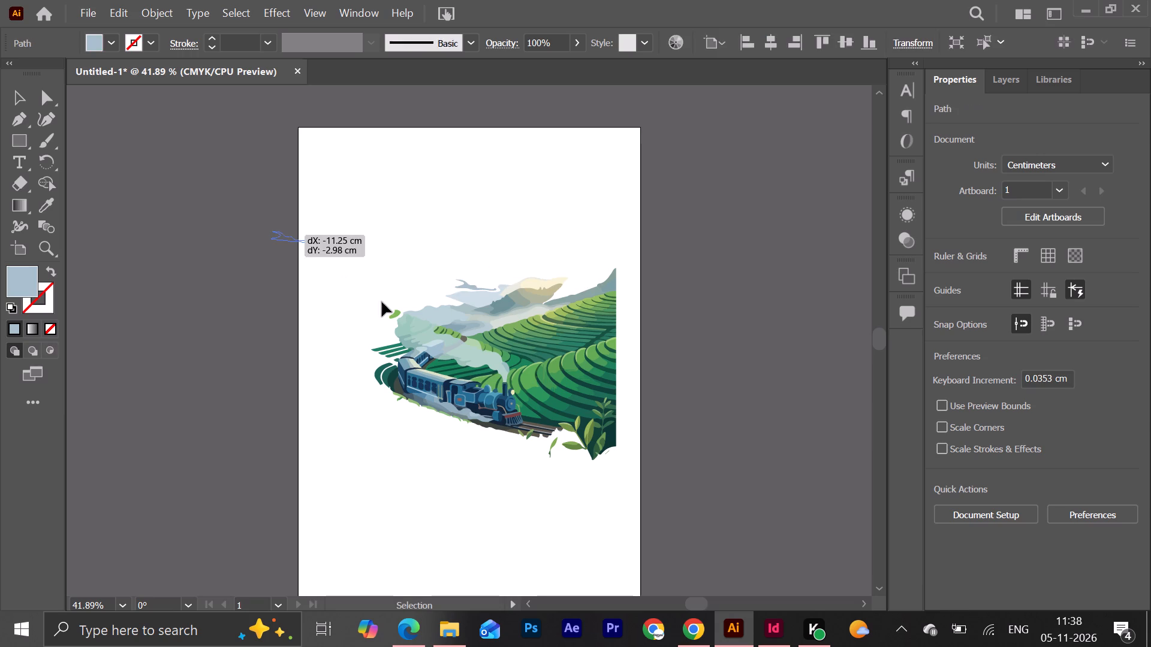
{"action": "left_click_drag", "start_coordinate": [396, 315], "coordinate": [316, 300]}
{"action": "key", "text": "Delete"}
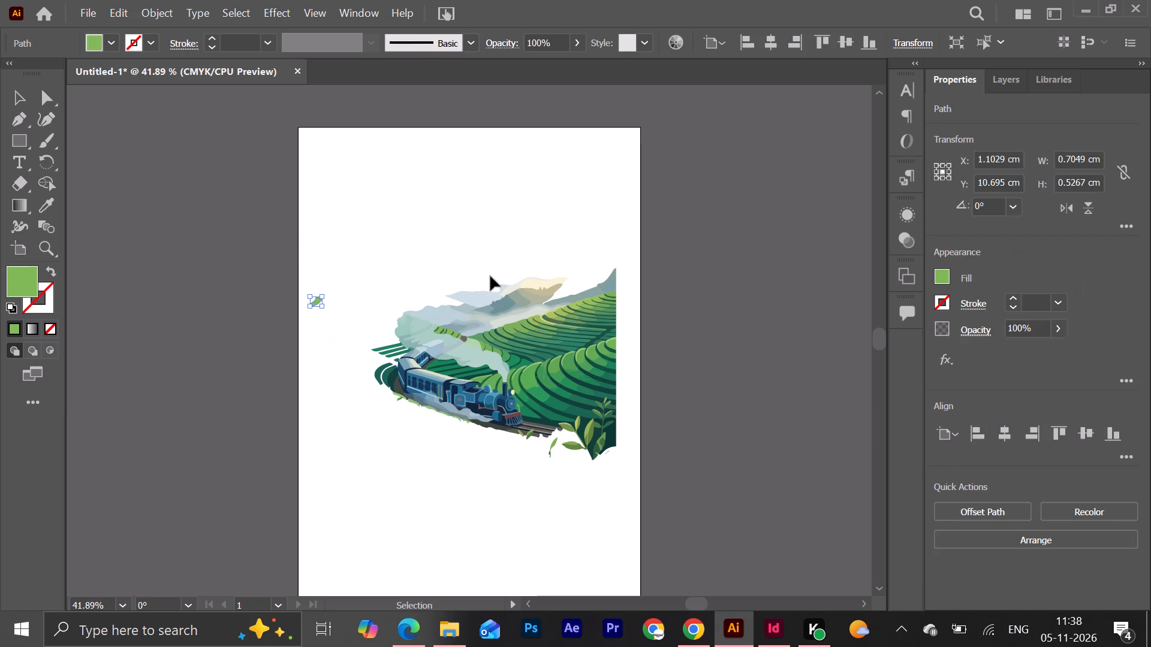
{"action": "key", "text": "Delete"}
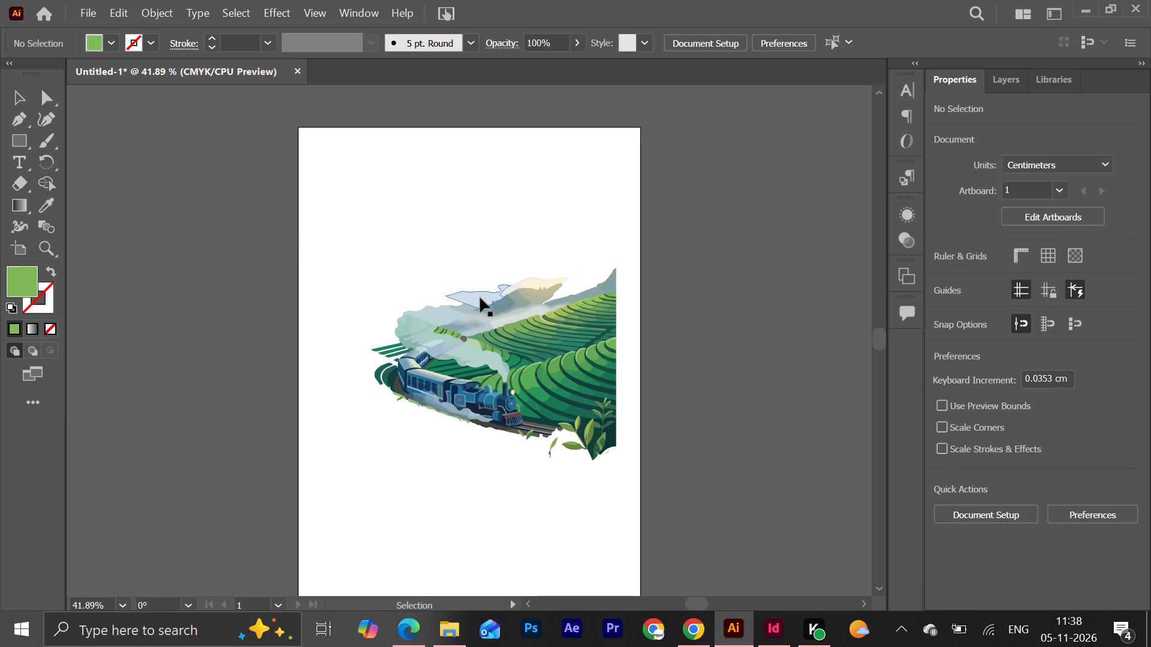
Delete the pale blue mist pieces and the cream sunlit piece above the middle ridge.
{"action": "left_click_drag", "start_coordinate": [480, 298], "coordinate": [396, 259]}
{"action": "key", "text": "Delete"}
{"action": "left_click_drag", "start_coordinate": [514, 287], "coordinate": [471, 234]}
{"action": "key", "text": "Delete"}
{"action": "left_click_drag", "start_coordinate": [538, 283], "coordinate": [493, 249]}
{"action": "key", "text": "Delete"}
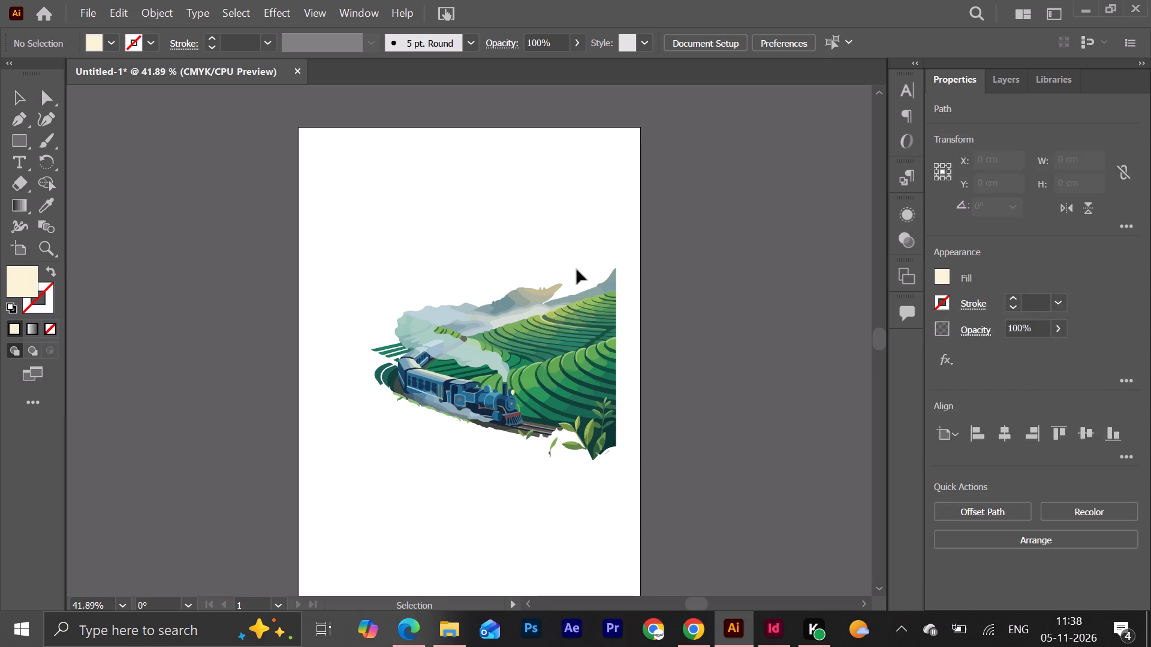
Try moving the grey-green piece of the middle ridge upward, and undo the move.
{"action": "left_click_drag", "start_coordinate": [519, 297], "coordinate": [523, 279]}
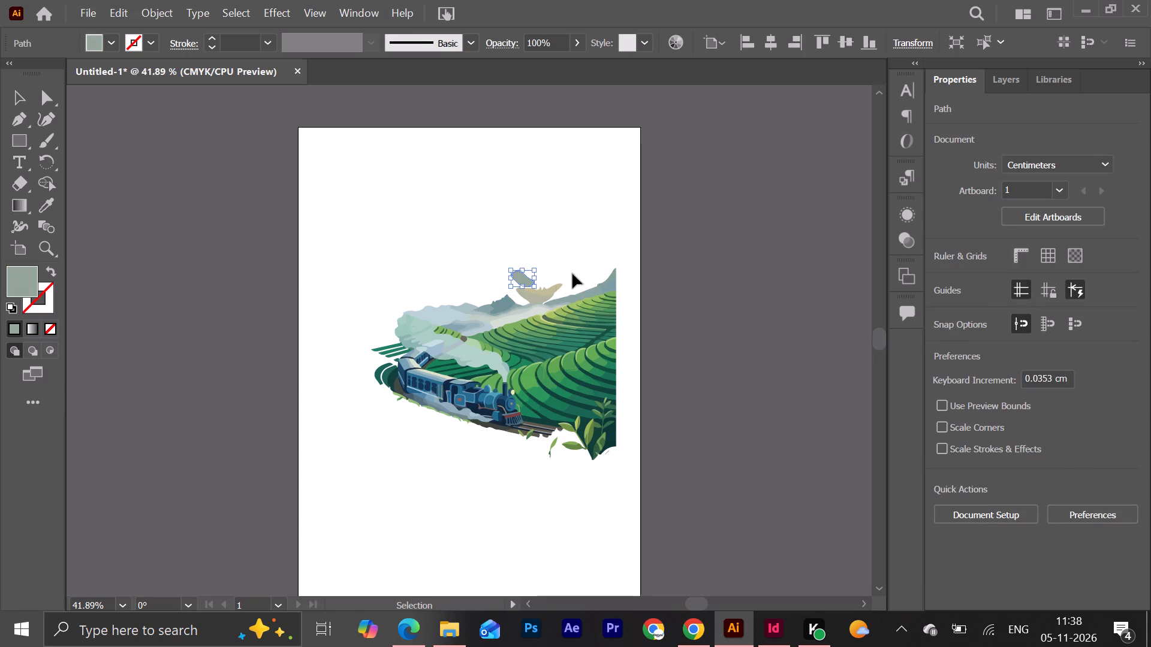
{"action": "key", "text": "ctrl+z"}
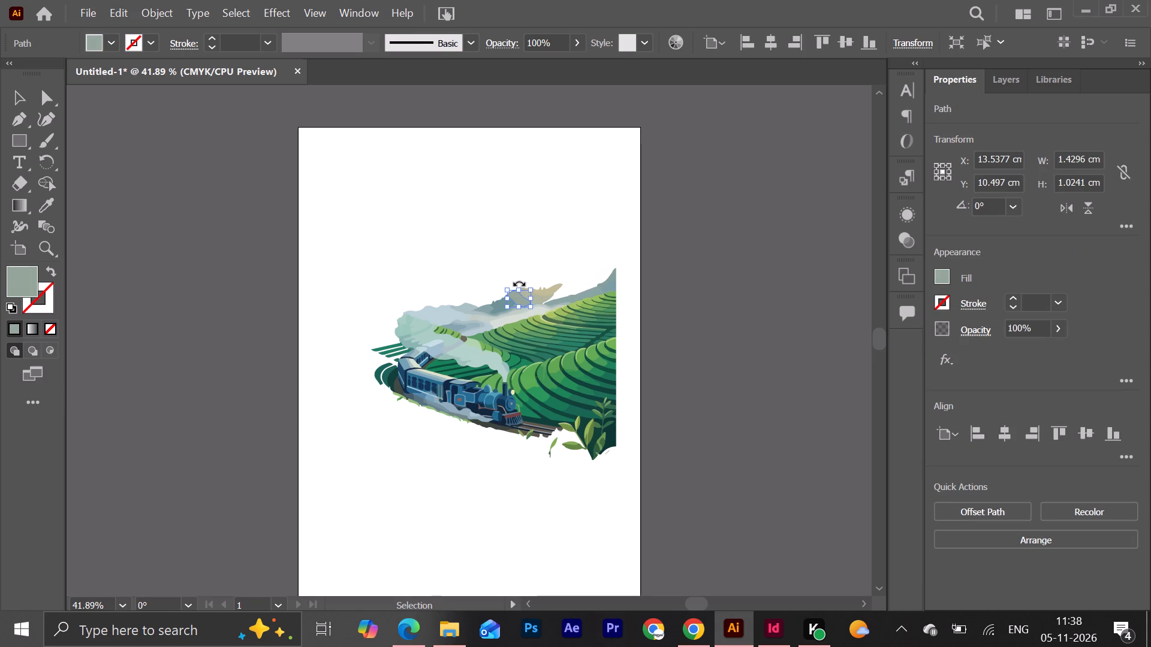
Delete the tan and grey-beige slope pieces on the right side of the middle ridge.
{"action": "left_click_drag", "start_coordinate": [553, 285], "coordinate": [559, 244]}
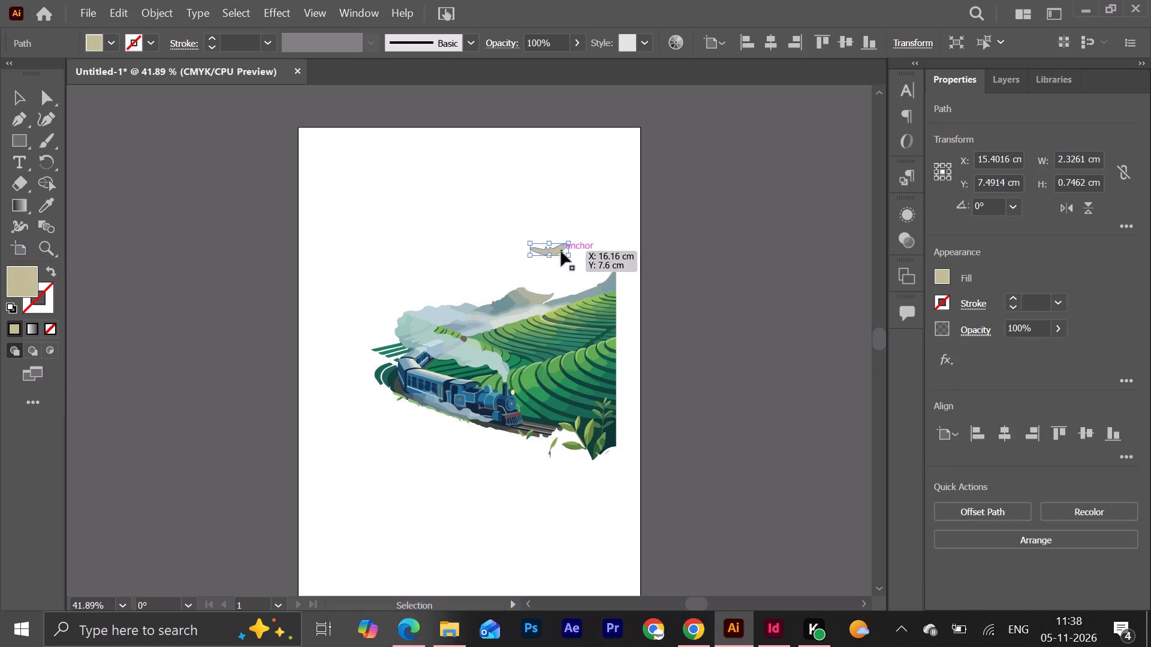
{"action": "key", "text": "Delete"}
{"action": "left_click_drag", "start_coordinate": [536, 295], "coordinate": [537, 258]}
{"action": "key", "text": "Delete"}
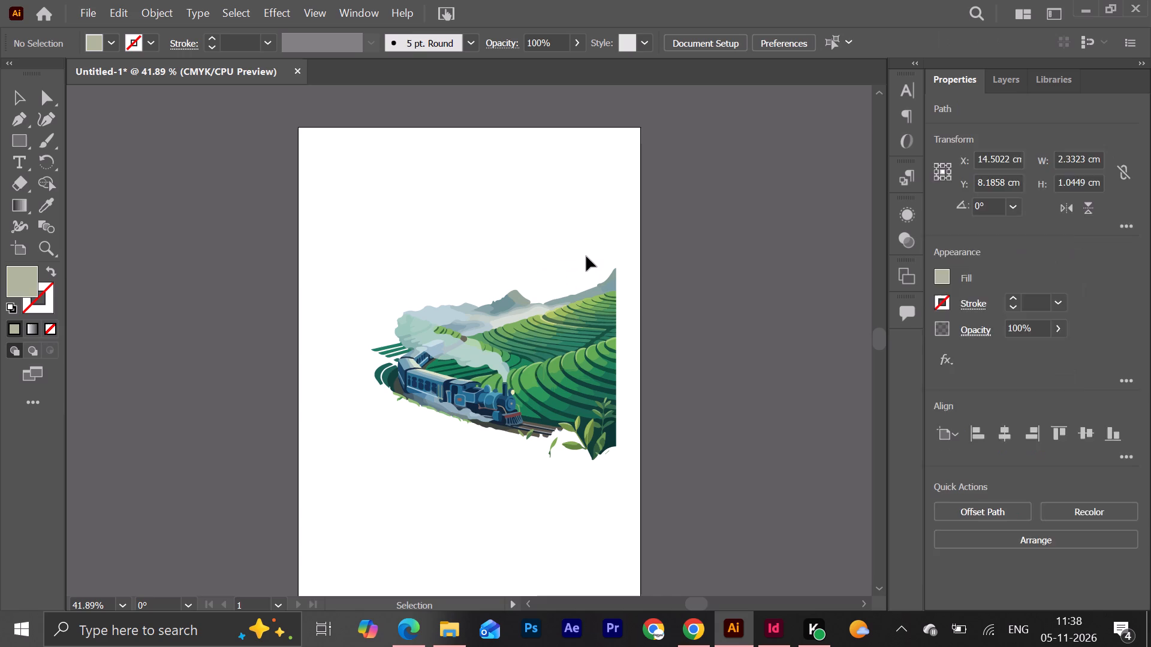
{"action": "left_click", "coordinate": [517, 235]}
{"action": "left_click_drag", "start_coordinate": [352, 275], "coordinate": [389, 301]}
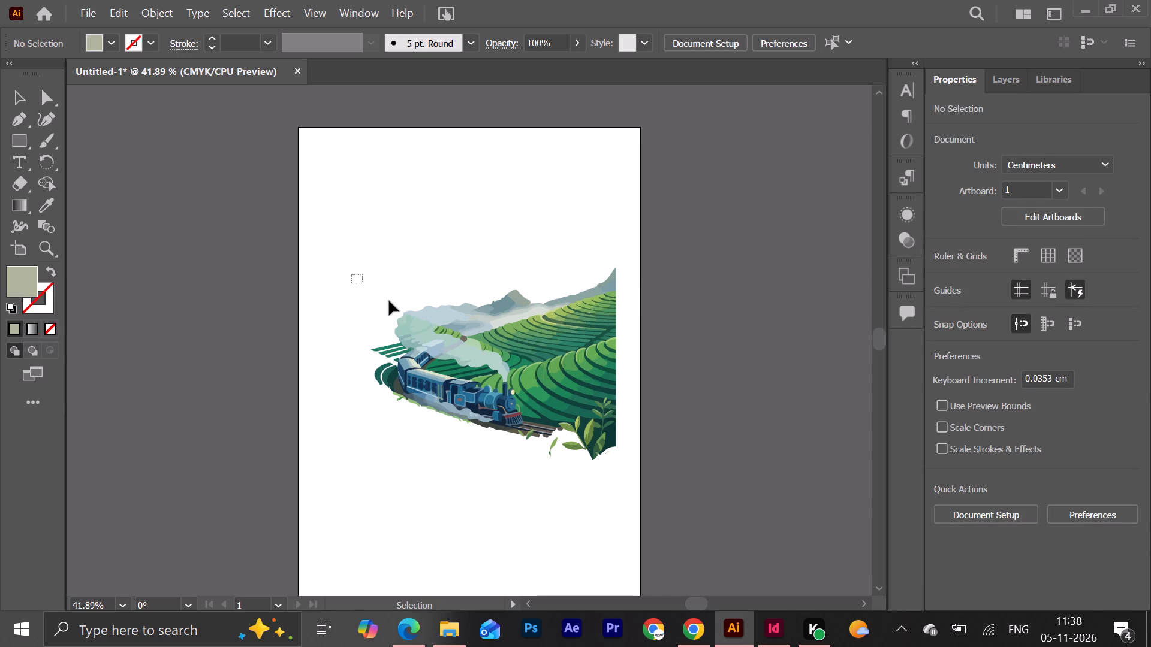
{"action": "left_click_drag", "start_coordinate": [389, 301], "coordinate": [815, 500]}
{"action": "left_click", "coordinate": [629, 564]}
Delete the stray light-green leaf and the tiny dark green fragment beside the foreground tea plant.
{"action": "left_click", "coordinate": [554, 448]}
{"action": "right_click", "coordinate": [554, 448]}
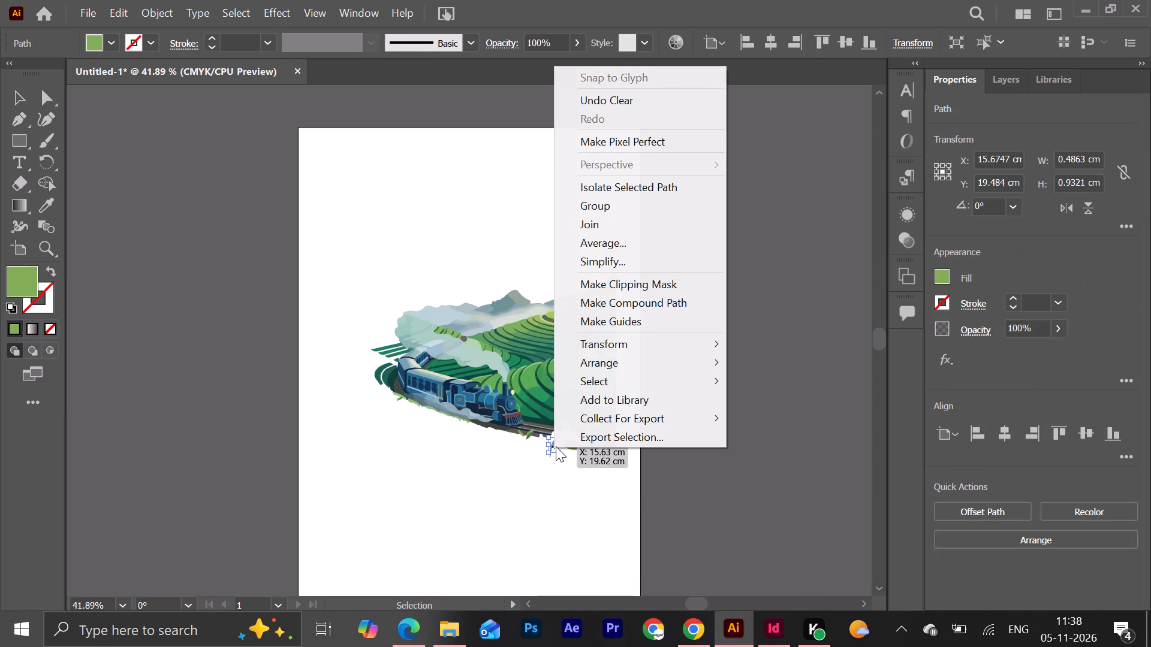
{"action": "left_click", "coordinate": [537, 540]}
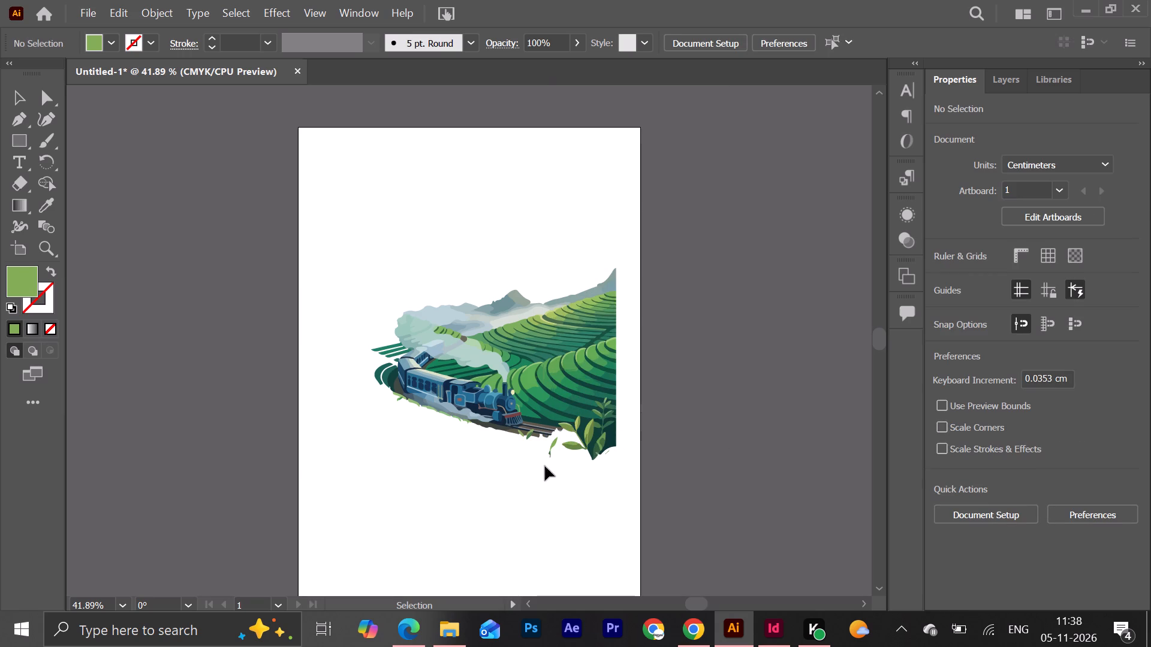
{"action": "left_click_drag", "start_coordinate": [554, 444], "coordinate": [552, 483]}
{"action": "key", "text": "Delete"}
{"action": "left_click_drag", "start_coordinate": [538, 451], "coordinate": [581, 483]}
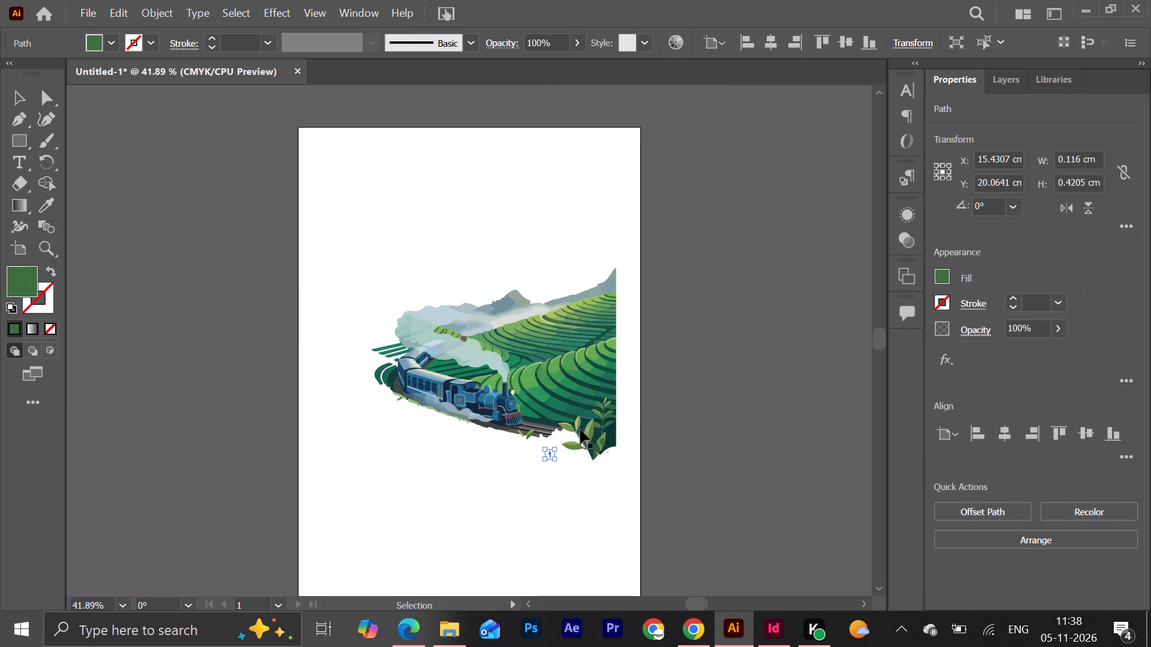
{"action": "key", "text": "Delete"}
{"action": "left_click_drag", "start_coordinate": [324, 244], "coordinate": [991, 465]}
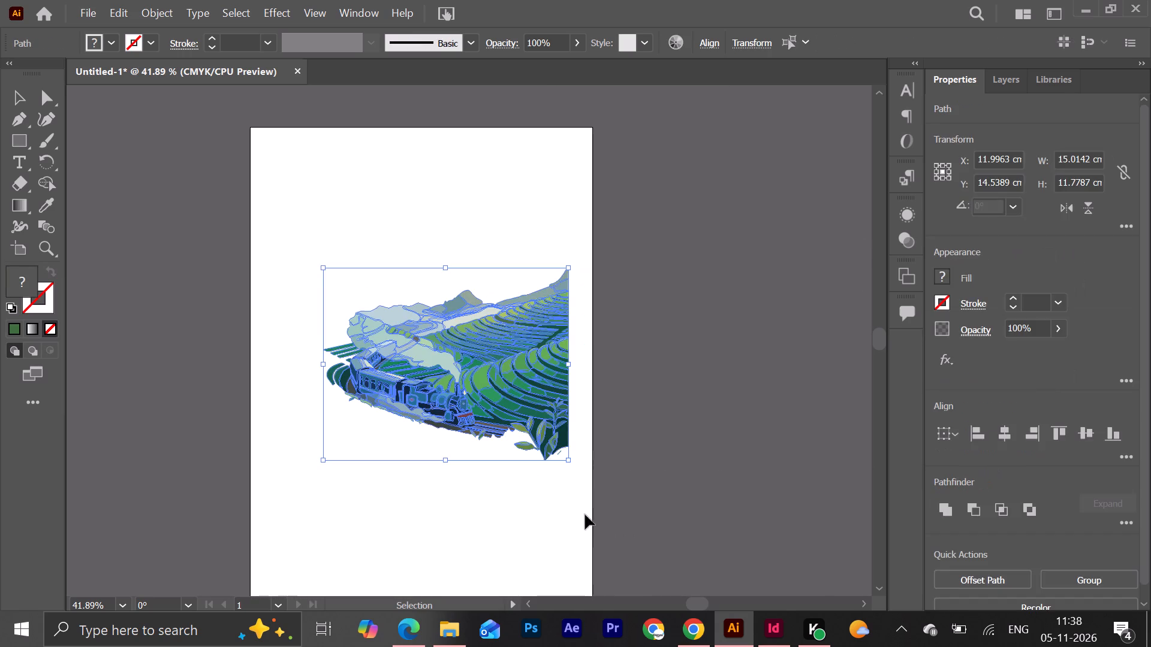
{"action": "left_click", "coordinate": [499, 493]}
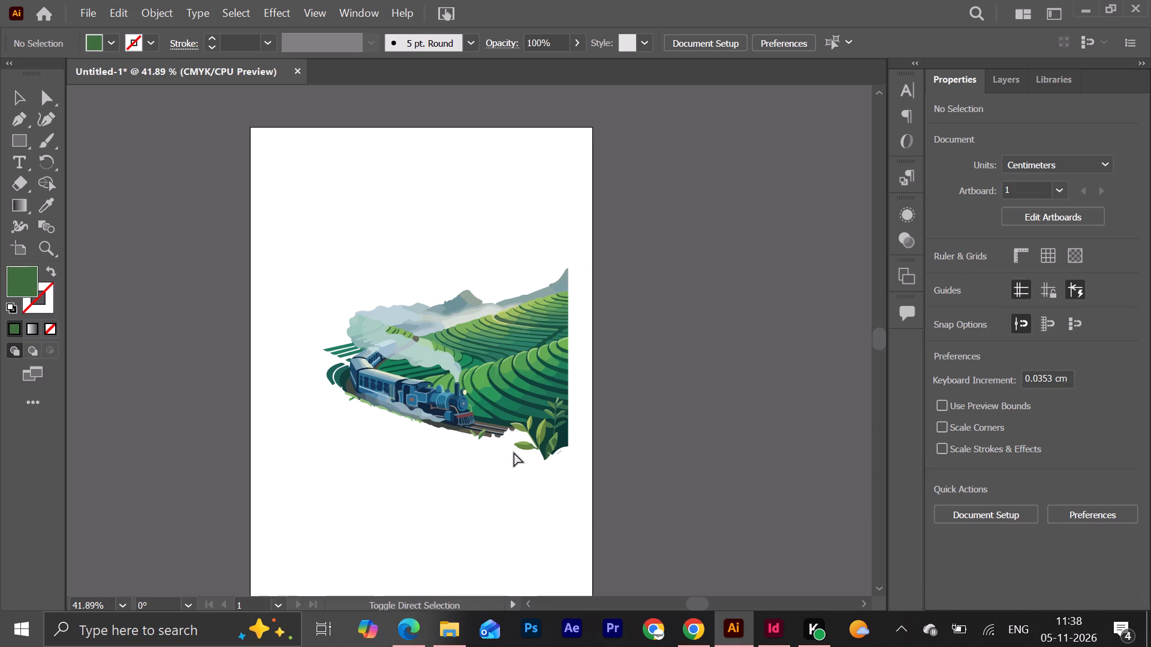
Save the train illustration as an Adobe Illustrator file named 18 in the Downloads folder, keeping the default Illustrator options.
{"action": "key", "text": "ctrl+shift+s"}
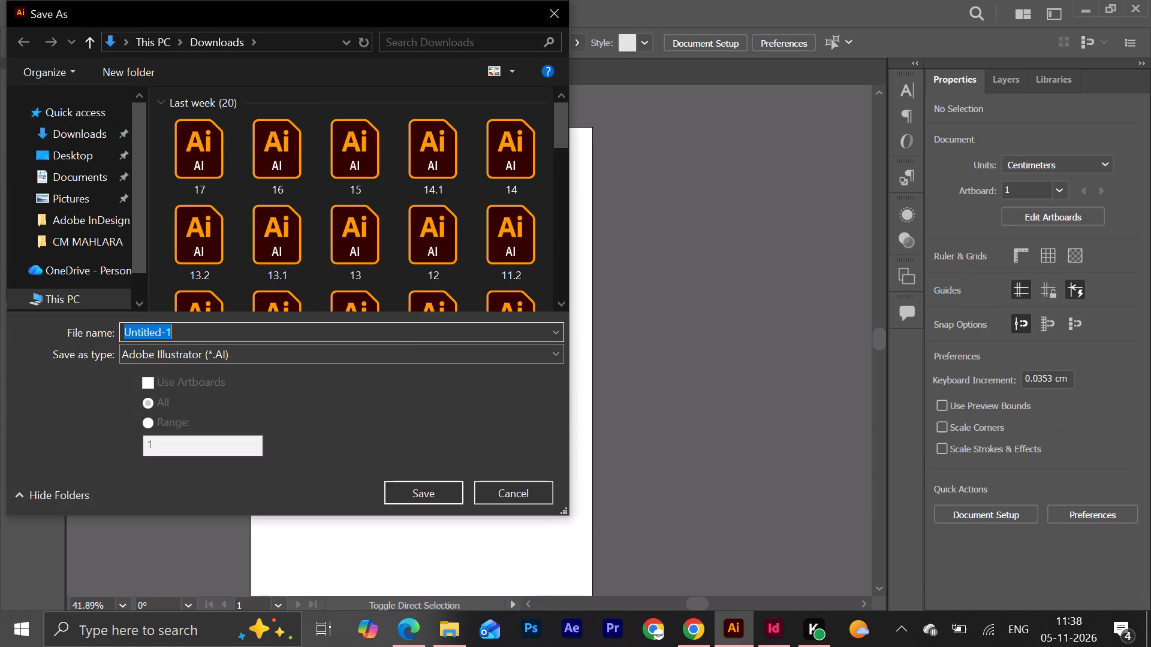
{"action": "scroll", "coordinate": [390, 223], "scroll_direction": "up", "scroll_amount": 7}
{"action": "key", "text": "BackSpace"}
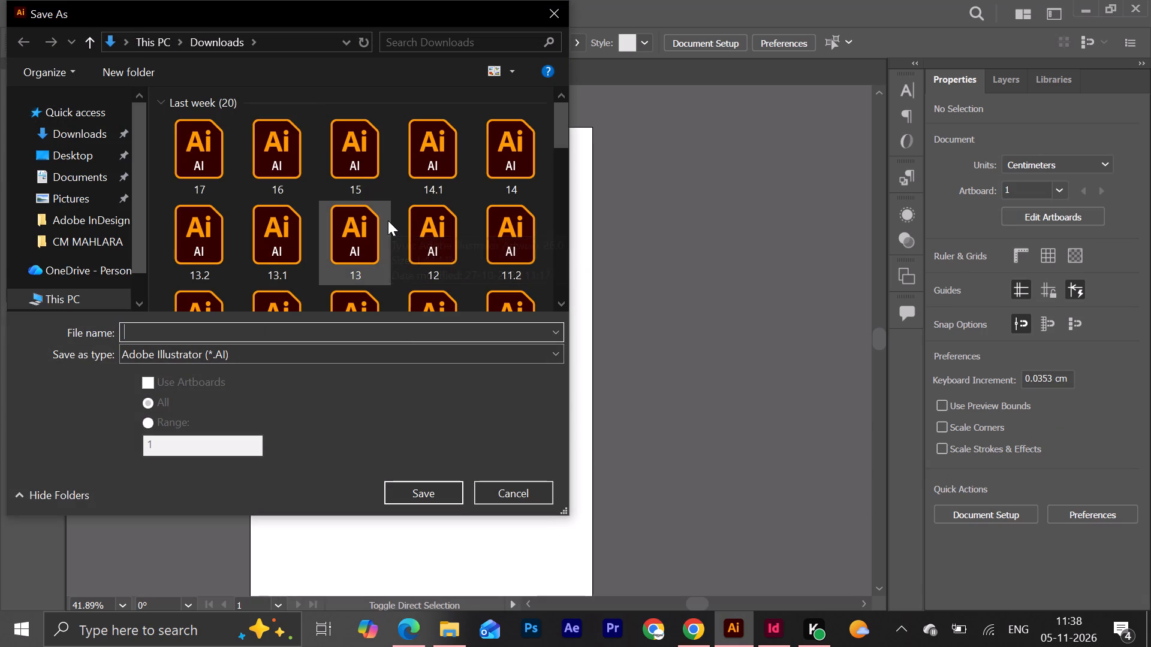
{"action": "type", "text": "18"}
{"action": "key", "text": "Return"}
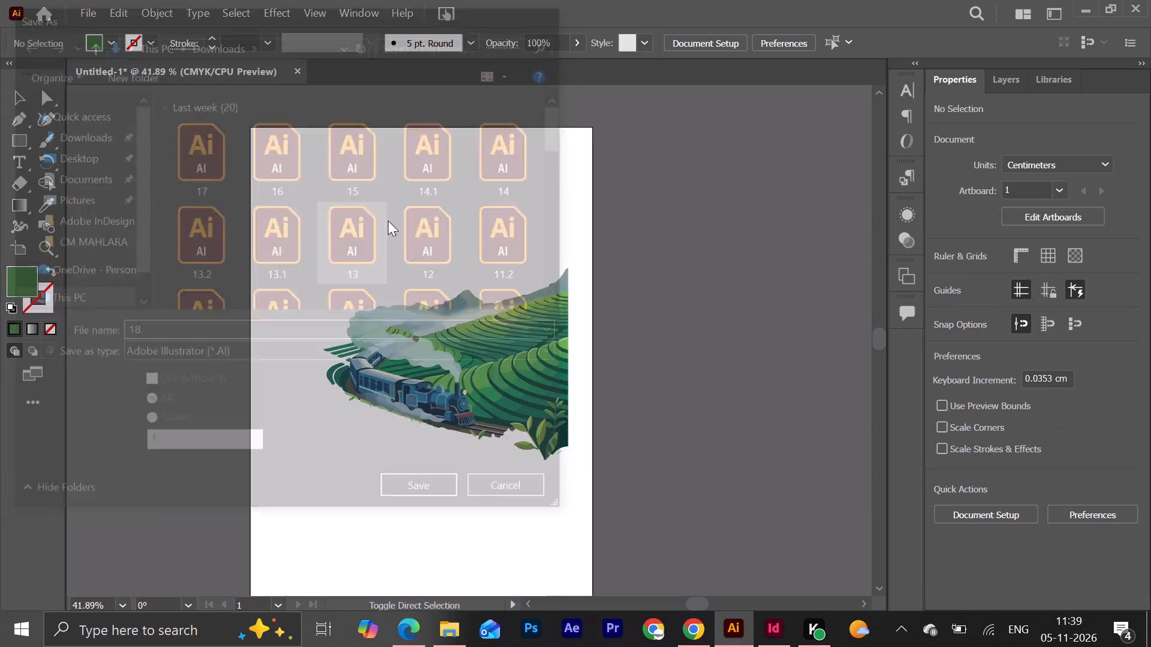
{"action": "left_click", "coordinate": [653, 575]}
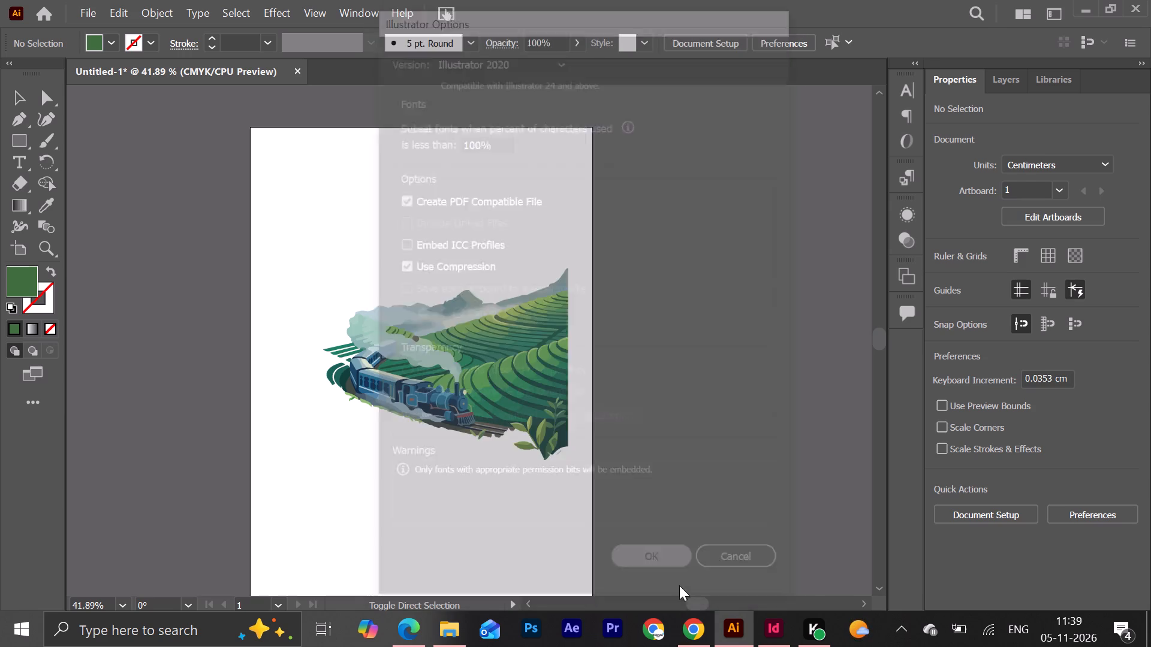
Switch to InDesign and examine the header layouts of the article spreads from page 24 to page 30.
{"action": "left_click", "coordinate": [776, 626]}
{"action": "scroll", "coordinate": [361, 358], "scroll_direction": "down", "scroll_amount": 3}
{"action": "scroll", "coordinate": [360, 358], "scroll_direction": "up", "scroll_amount": 4}
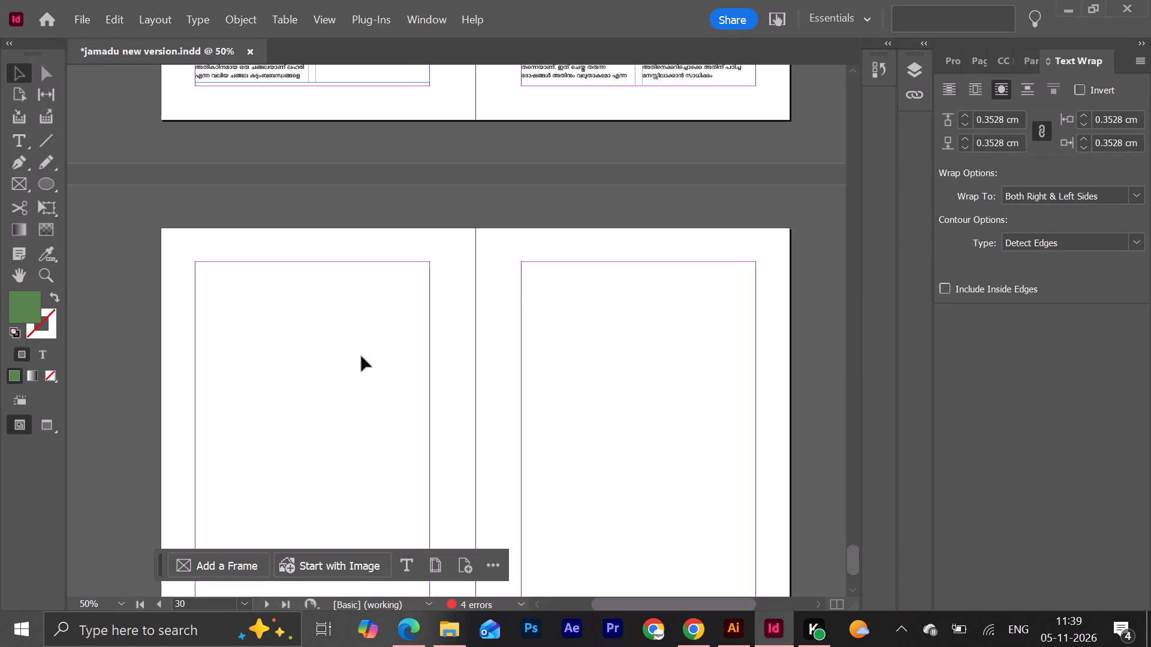
{"action": "scroll", "coordinate": [361, 356], "scroll_direction": "up", "scroll_amount": 8}
{"action": "left_click", "coordinate": [180, 206]}
{"action": "scroll", "coordinate": [180, 207], "scroll_direction": "up", "scroll_amount": 3}
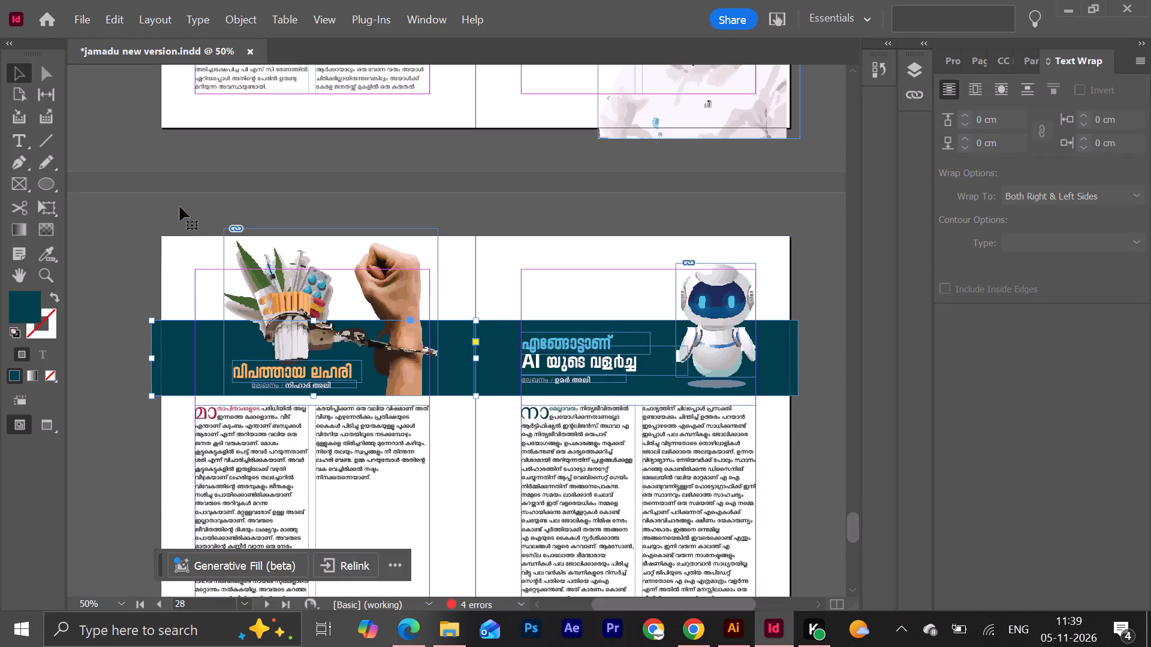
{"action": "scroll", "coordinate": [180, 207], "scroll_direction": "up", "scroll_amount": 8}
{"action": "scroll", "coordinate": [180, 207], "scroll_direction": "up", "scroll_amount": 15}
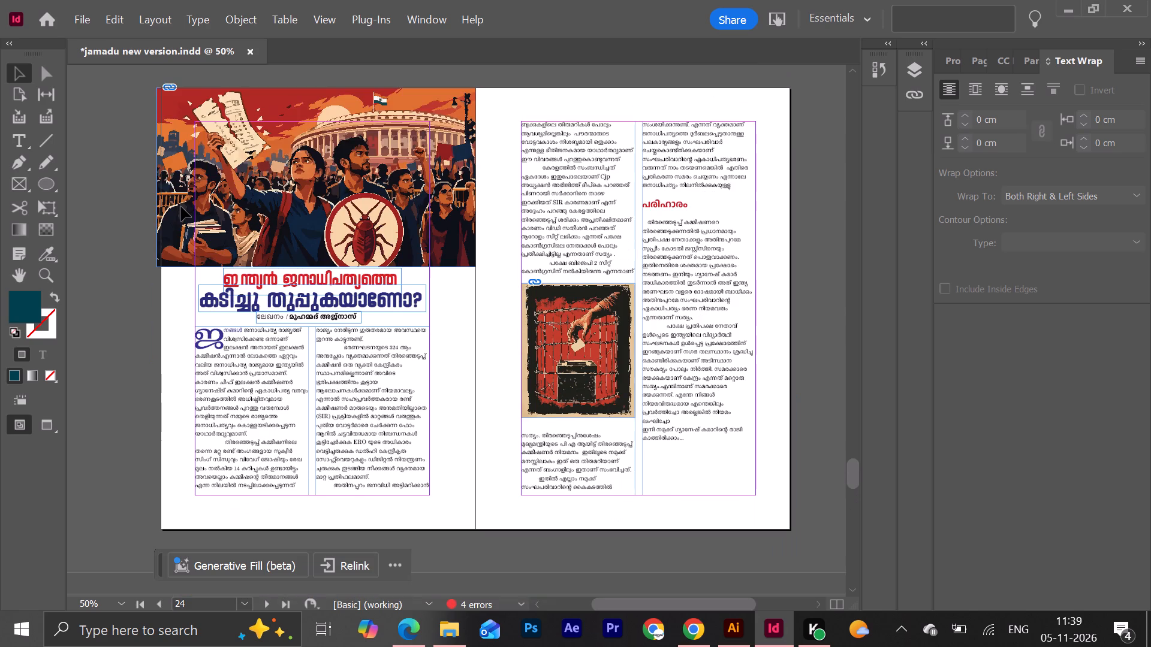
{"action": "scroll", "coordinate": [181, 207], "scroll_direction": "down", "scroll_amount": 17}
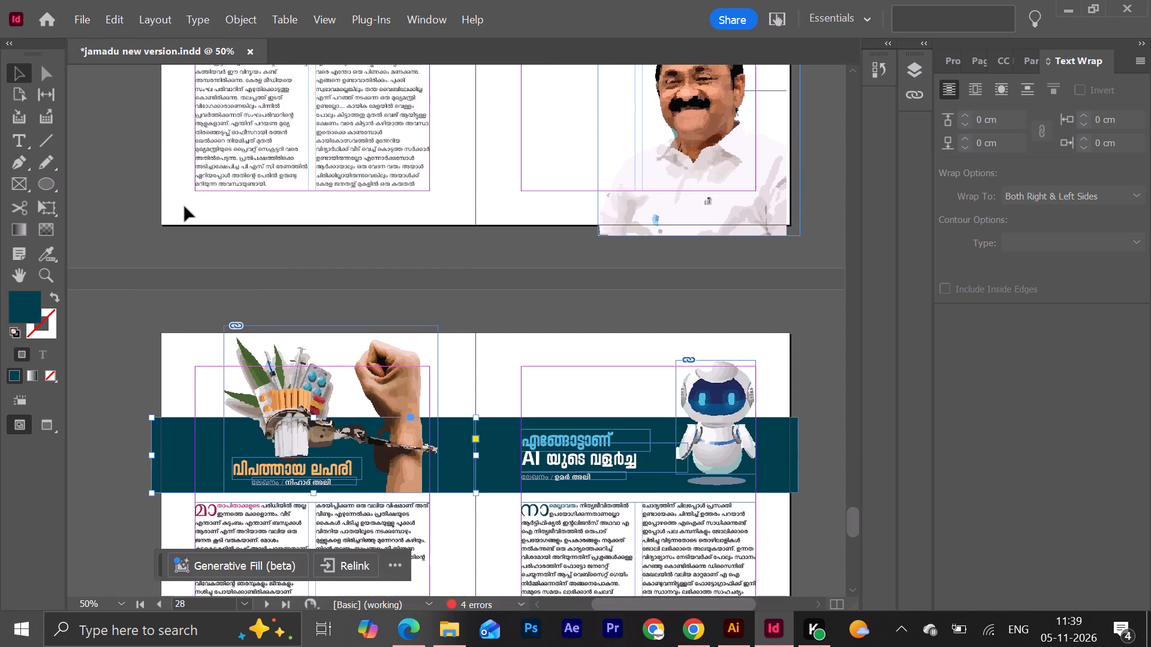
{"action": "scroll", "coordinate": [185, 207], "scroll_direction": "down", "scroll_amount": 4}
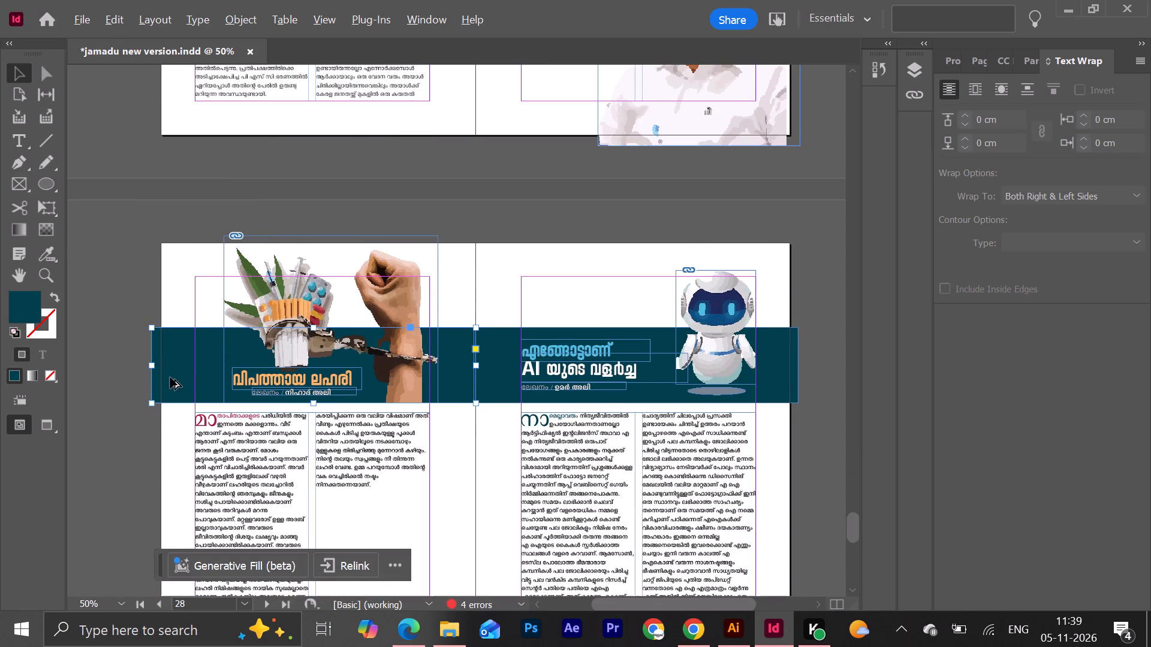
Copy the dark teal header band from page 28 onto the upper part of blank page 30.
{"action": "left_click_drag", "start_coordinate": [170, 377], "coordinate": [188, 573], "text": "alt"}
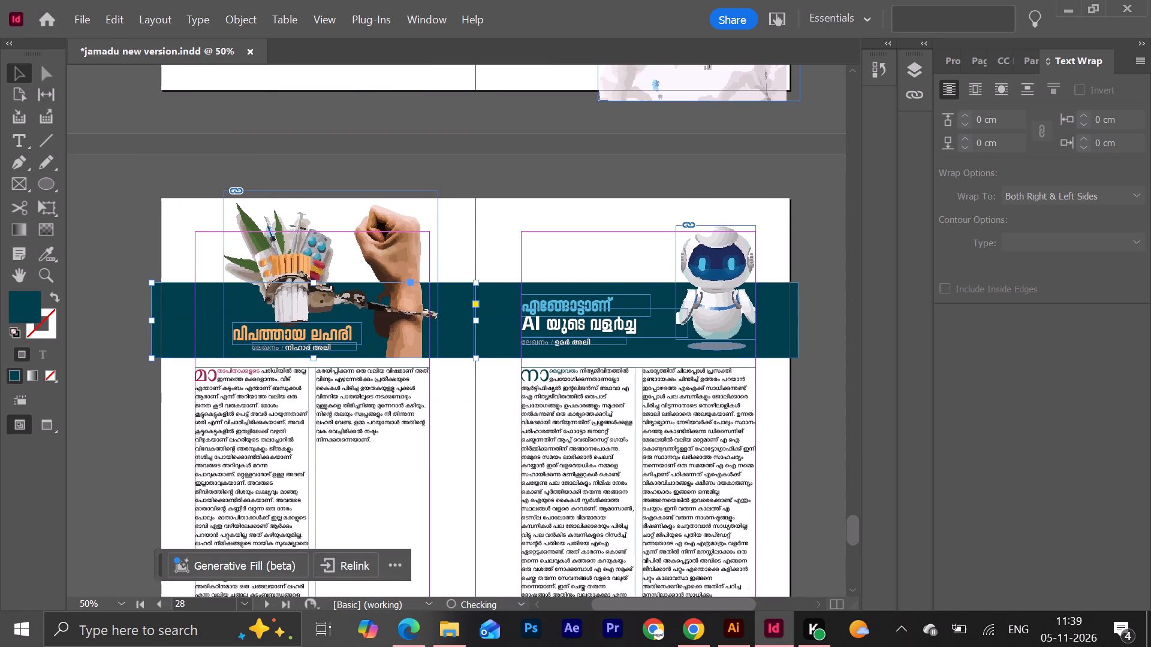
{"action": "left_click_drag", "start_coordinate": [188, 573], "coordinate": [182, 594], "text": "alt"}
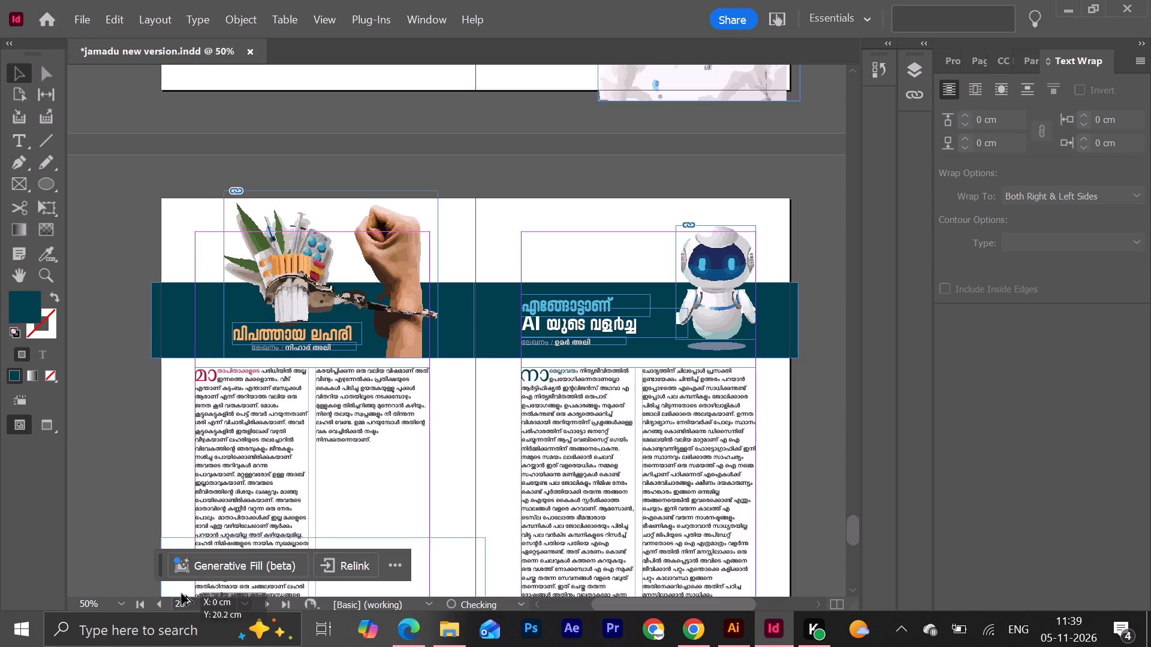
{"action": "left_click_drag", "start_coordinate": [182, 594], "coordinate": [172, 593], "text": "alt"}
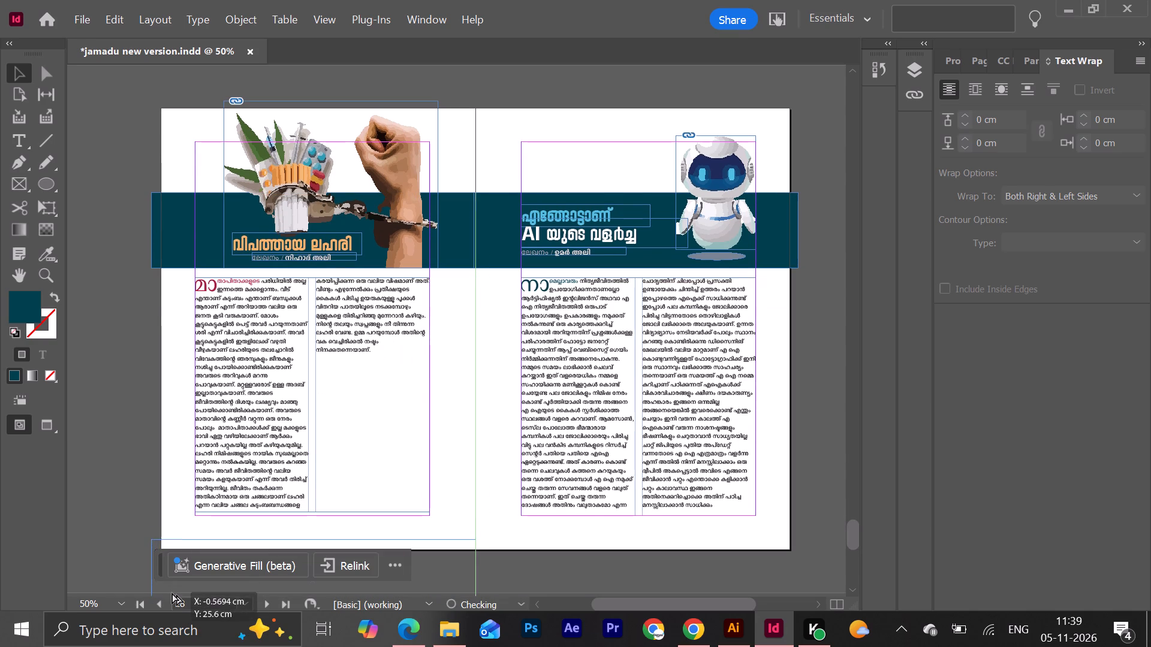
{"action": "left_click_drag", "start_coordinate": [172, 593], "coordinate": [182, 646], "text": "alt"}
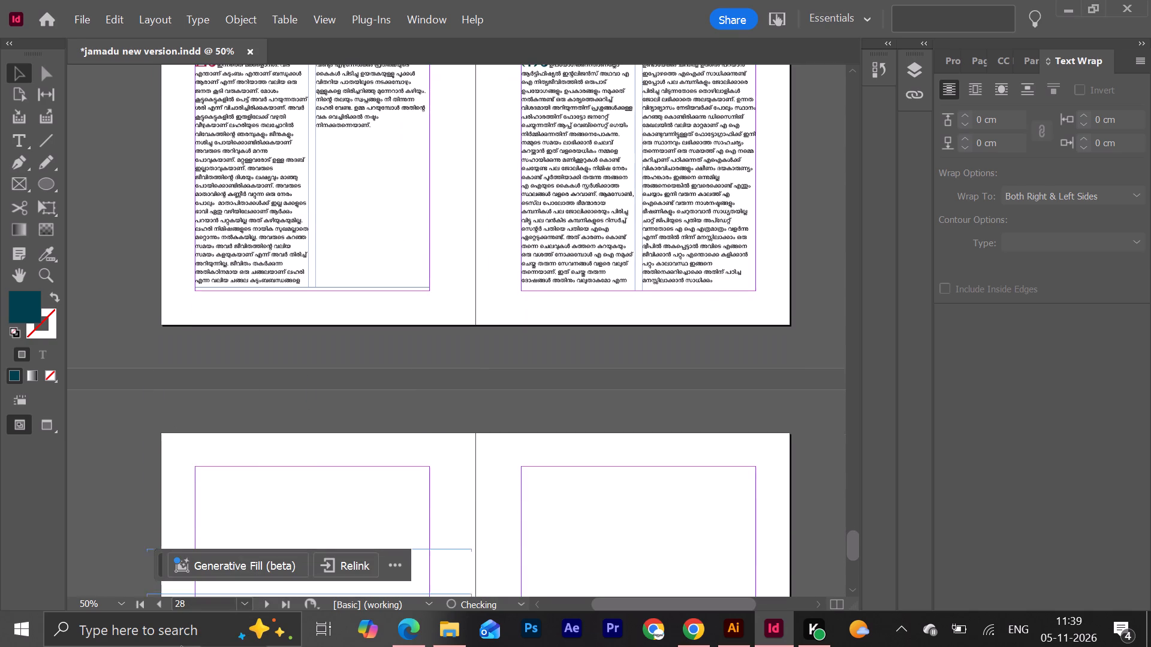
{"action": "left_click_drag", "start_coordinate": [182, 646], "coordinate": [172, 476], "text": "alt"}
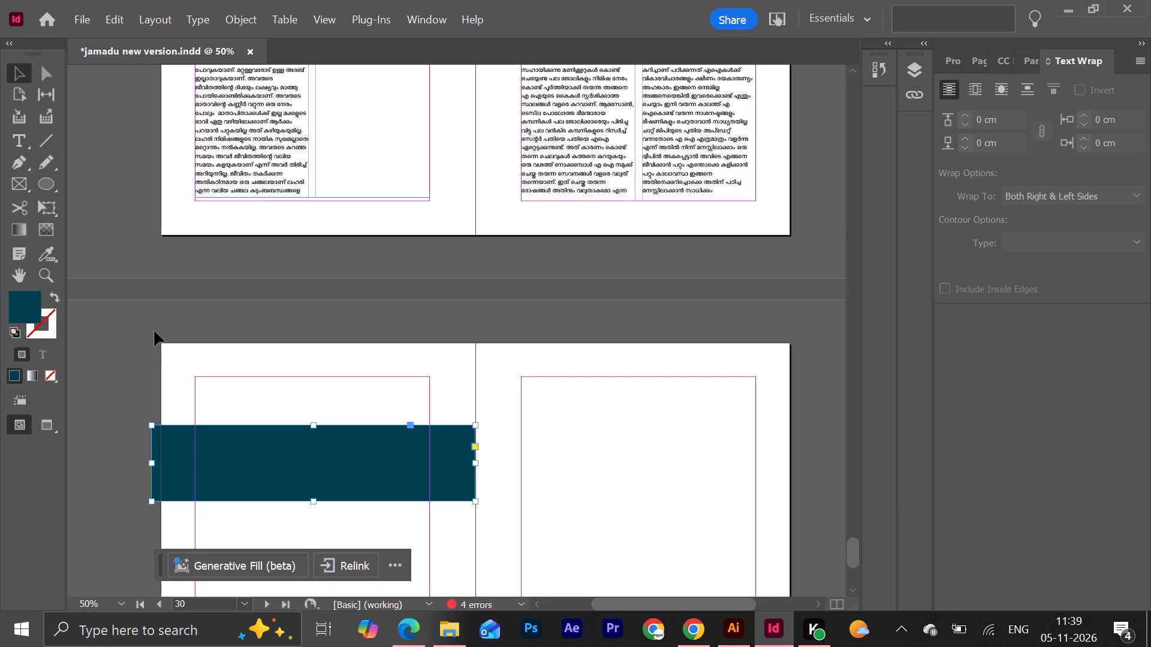
Compare the X and Y position of the teal band on page 28 with its copy on page 30.
{"action": "scroll", "coordinate": [300, 309], "scroll_direction": "up", "scroll_amount": 7}
{"action": "left_click", "coordinate": [168, 229]}
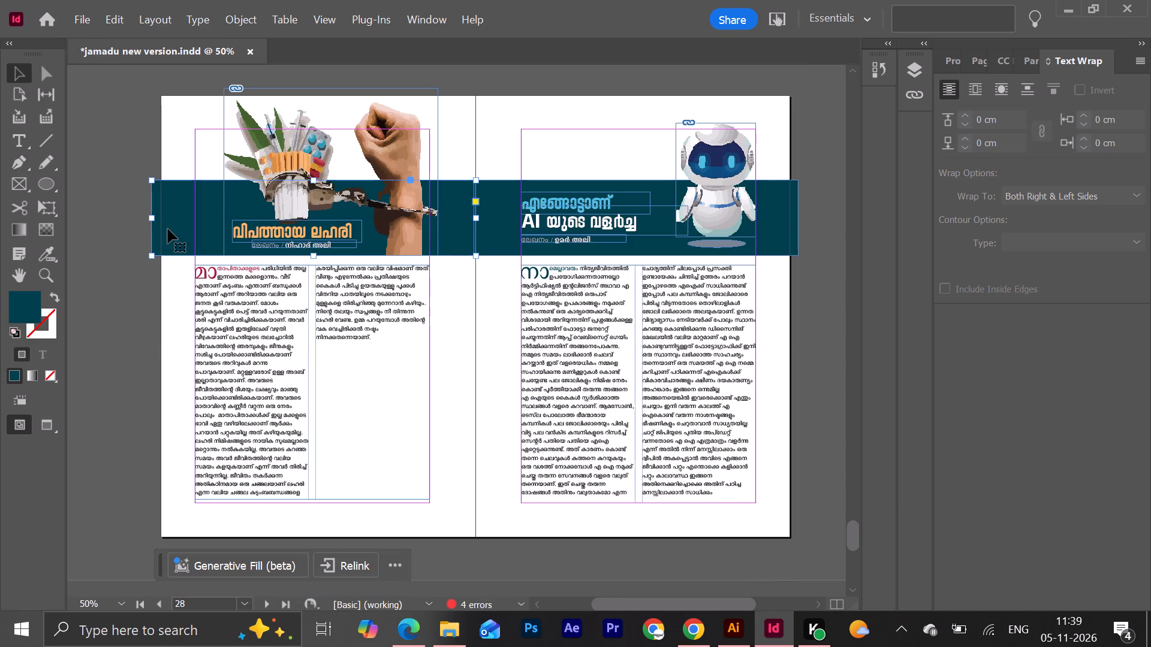
{"action": "left_click", "coordinate": [168, 229]}
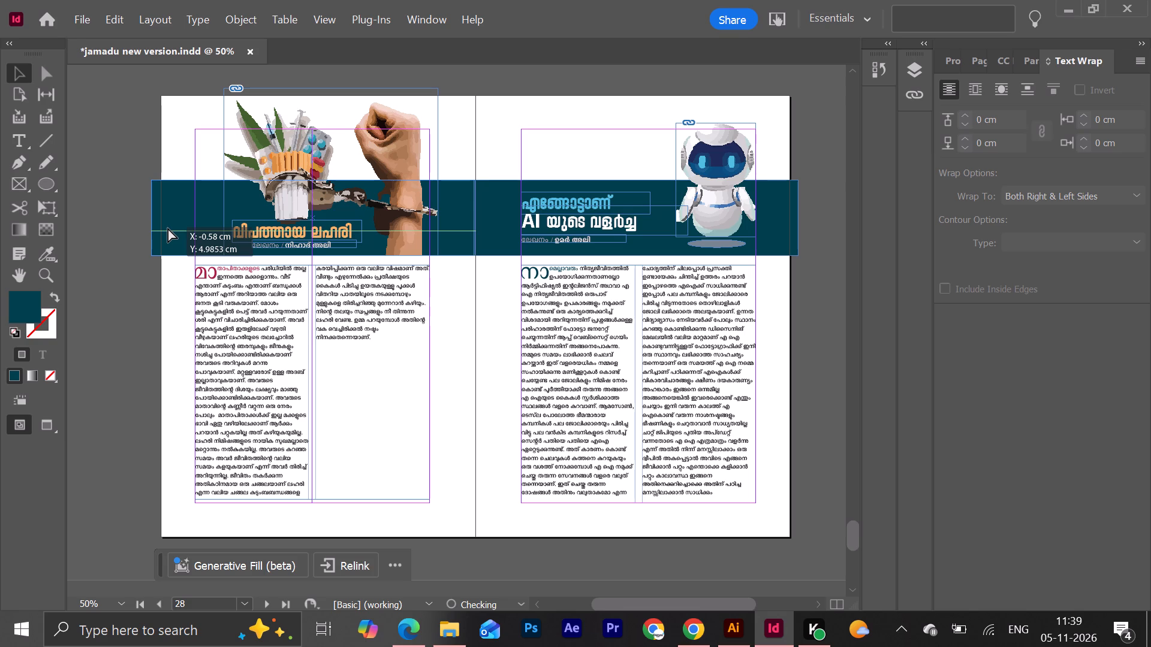
{"action": "scroll", "coordinate": [167, 359], "scroll_direction": "down", "scroll_amount": 8}
{"action": "left_click", "coordinate": [171, 379]}
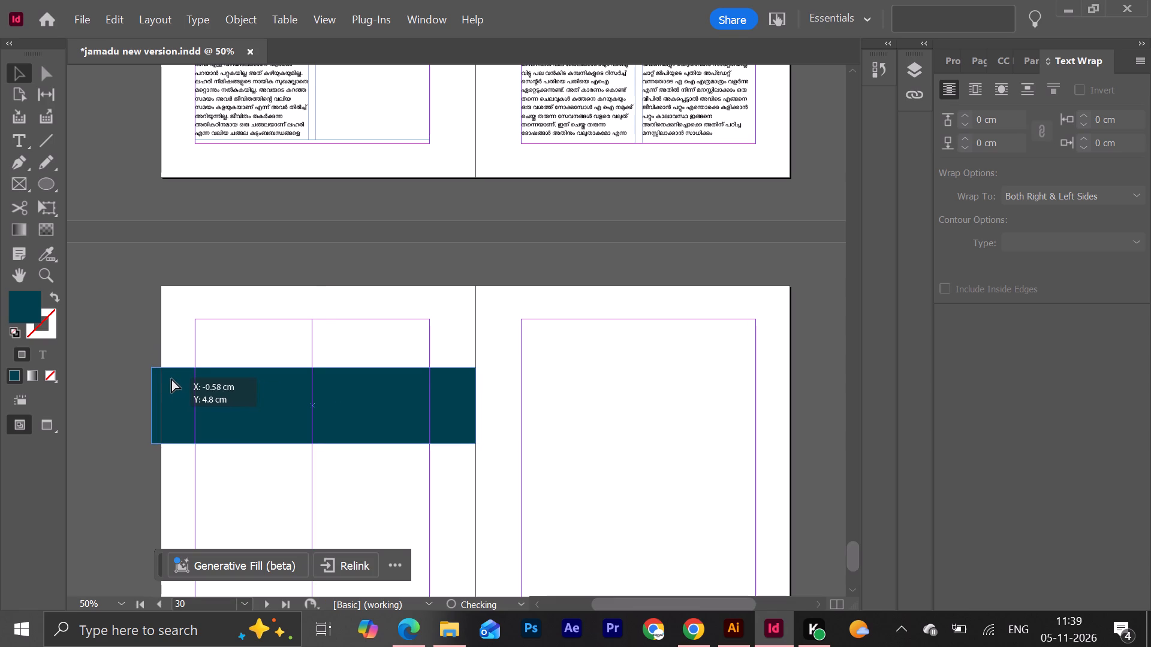
{"action": "scroll", "coordinate": [173, 368], "scroll_direction": "up", "scroll_amount": 5}
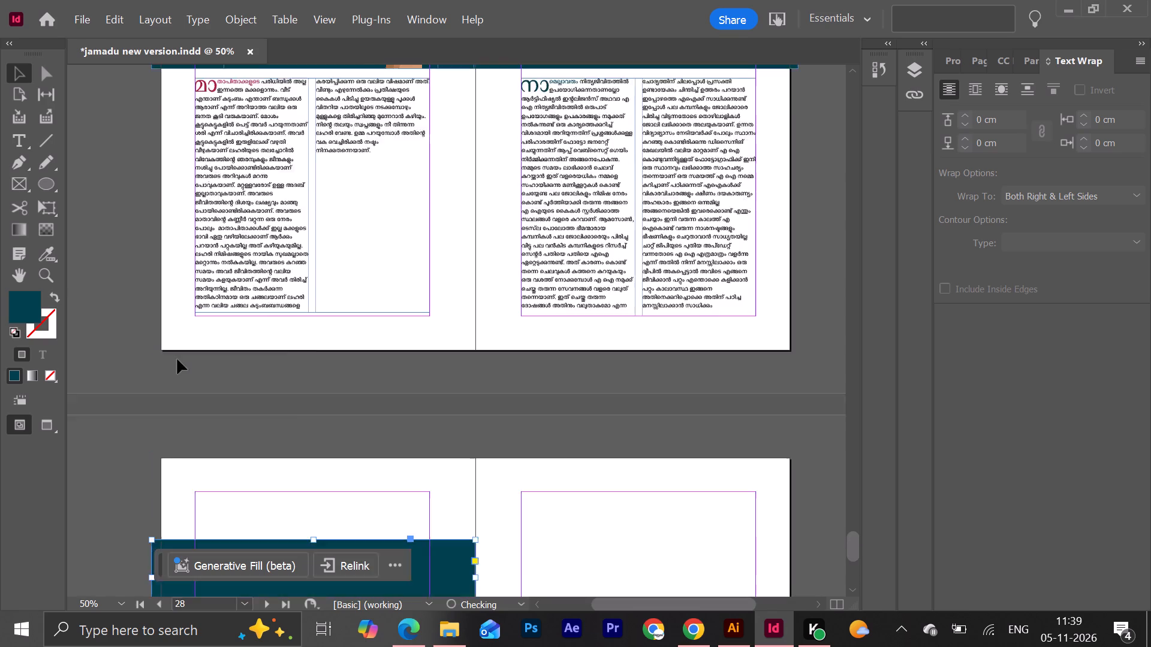
{"action": "scroll", "coordinate": [177, 359], "scroll_direction": "up", "scroll_amount": 2}
{"action": "left_click", "coordinate": [178, 193]}
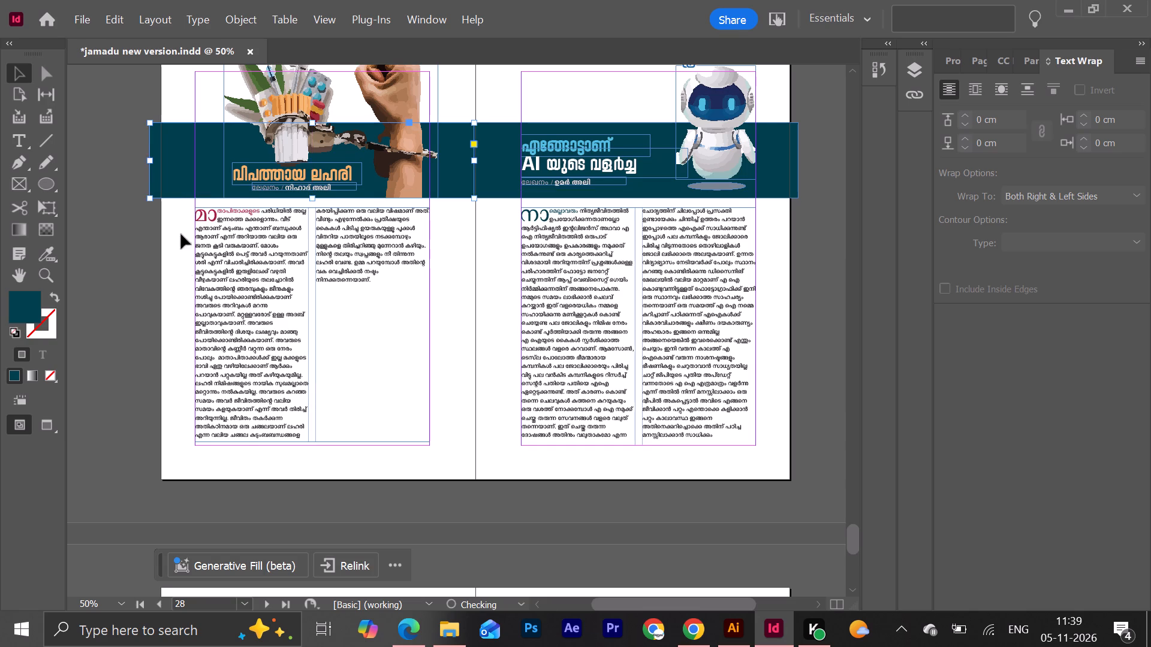
{"action": "scroll", "coordinate": [192, 343], "scroll_direction": "down", "scroll_amount": 6}
{"action": "left_click", "coordinate": [178, 418]}
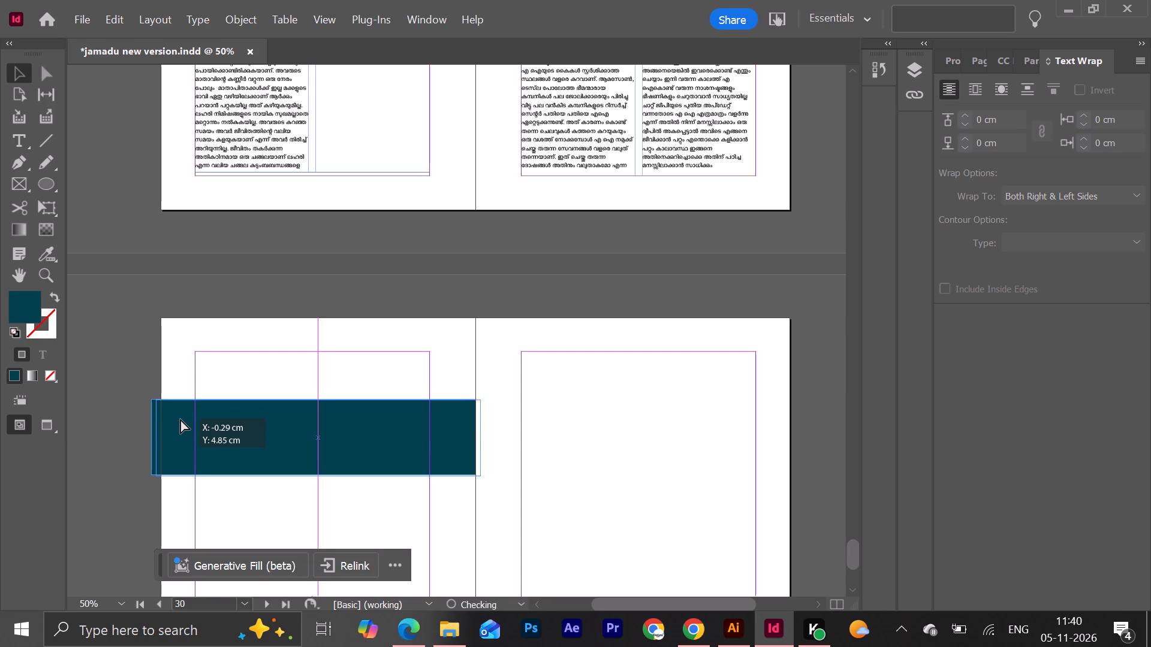
Adjust the teal band on page 30 in small increments, lowering it to a Y position of about 4.94 cm.
{"action": "key", "text": "Down"}
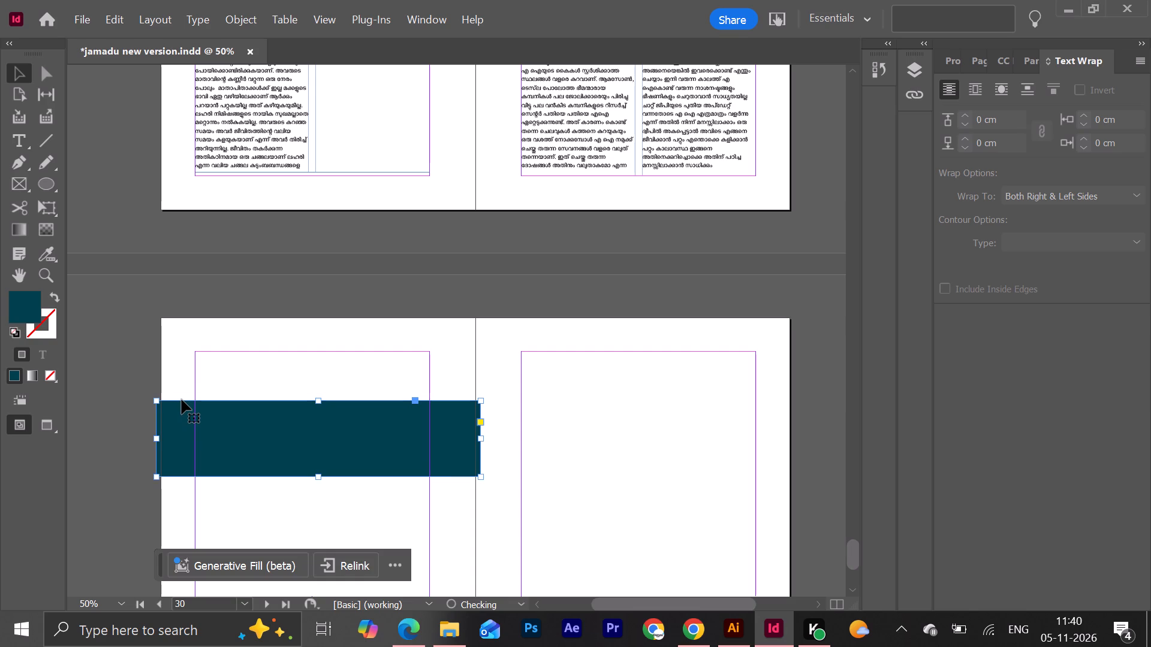
{"action": "left_click", "coordinate": [191, 411]}
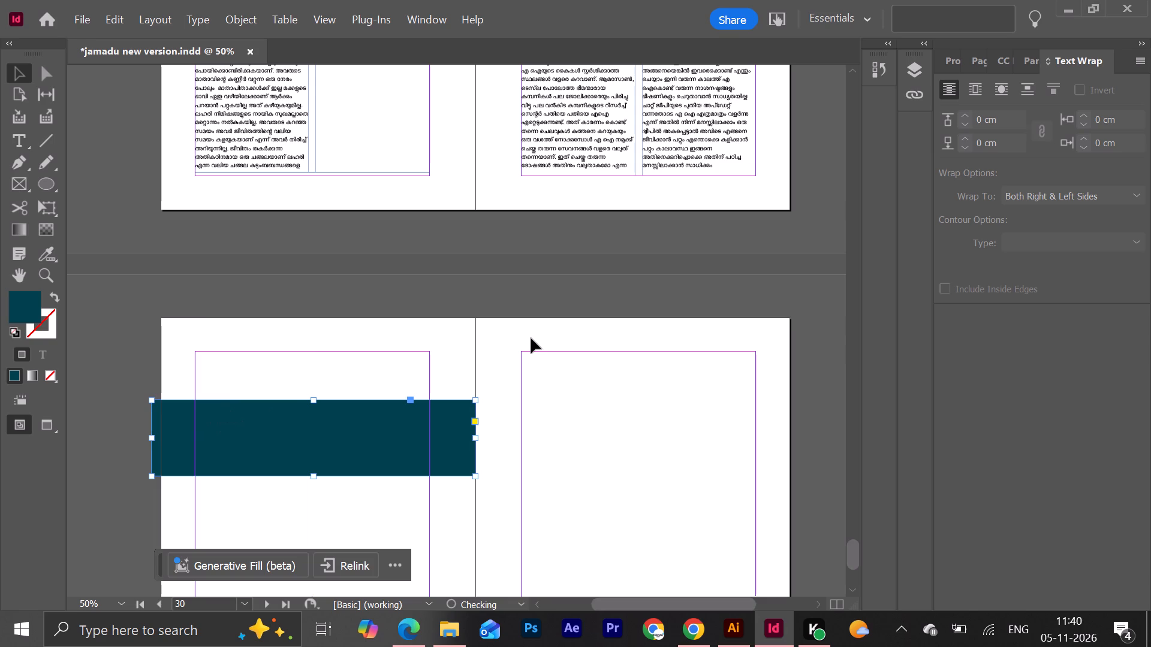
{"action": "key", "text": "Right"}
{"action": "key", "text": "Right"}
{"action": "key", "text": "Right"}
{"action": "key", "text": "Right"}
{"action": "key", "text": "Right"}
{"action": "key", "text": "Down"}
{"action": "key", "text": "Down"}
{"action": "key", "text": "Down"}
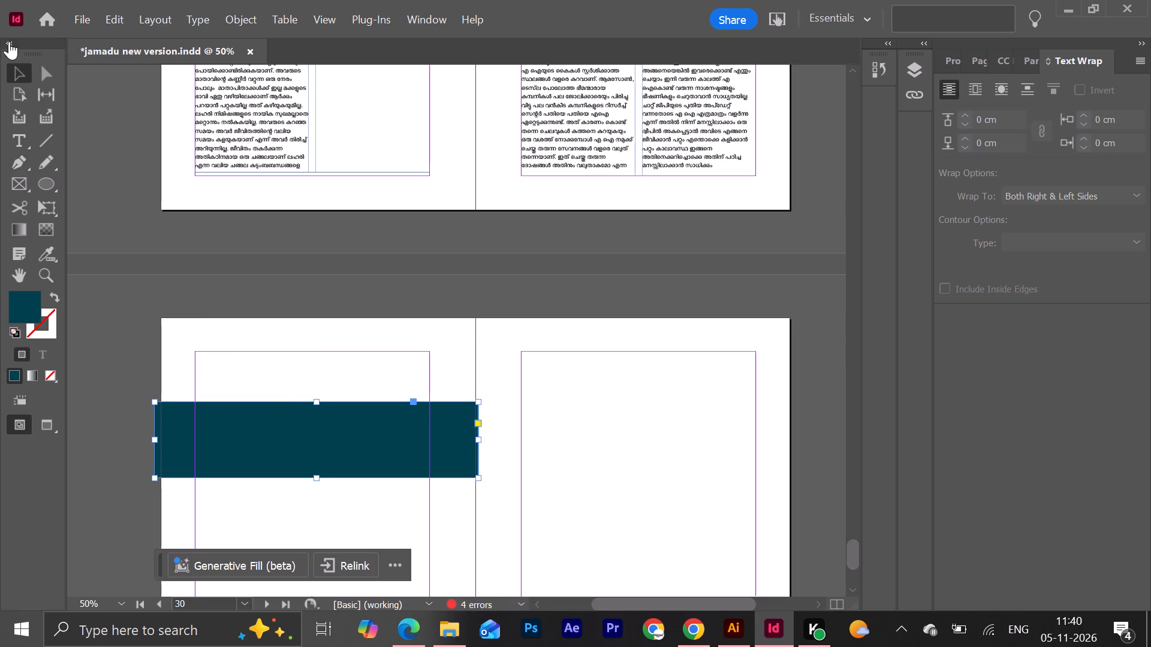
Fine-tune the horizontal position of the teal band on page 30 so its inner edge meets the spread's spine.
{"action": "left_click", "coordinate": [46, 77]}
{"action": "left_click", "coordinate": [219, 433]}
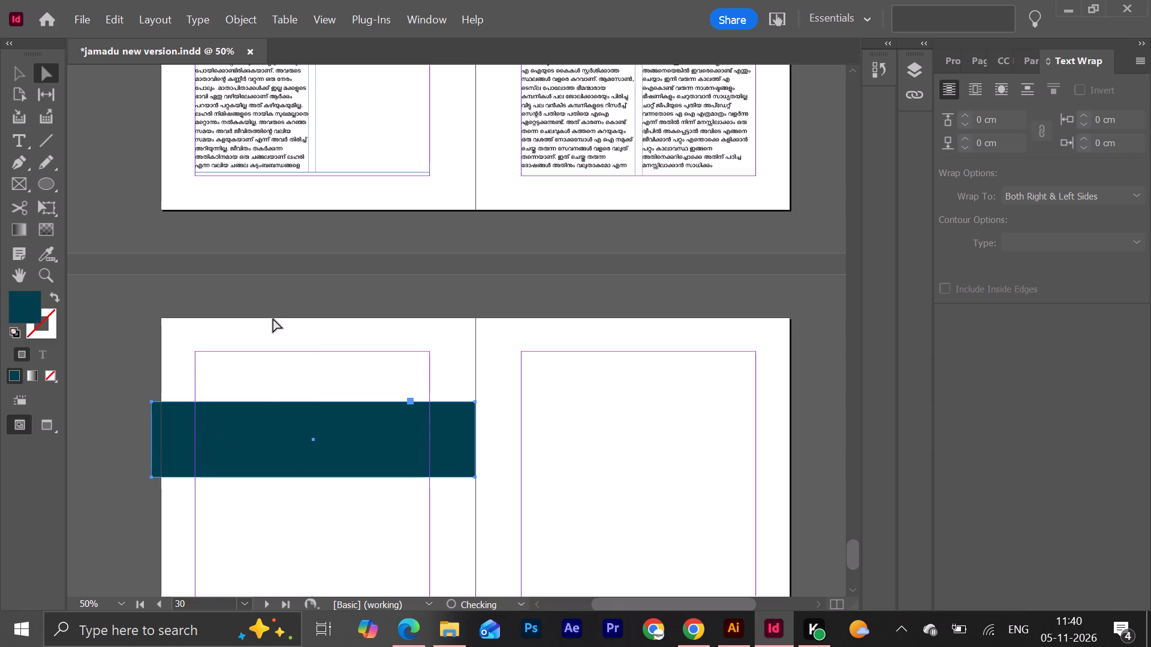
{"action": "key", "text": "Right"}
{"action": "left_click", "coordinate": [230, 437]}
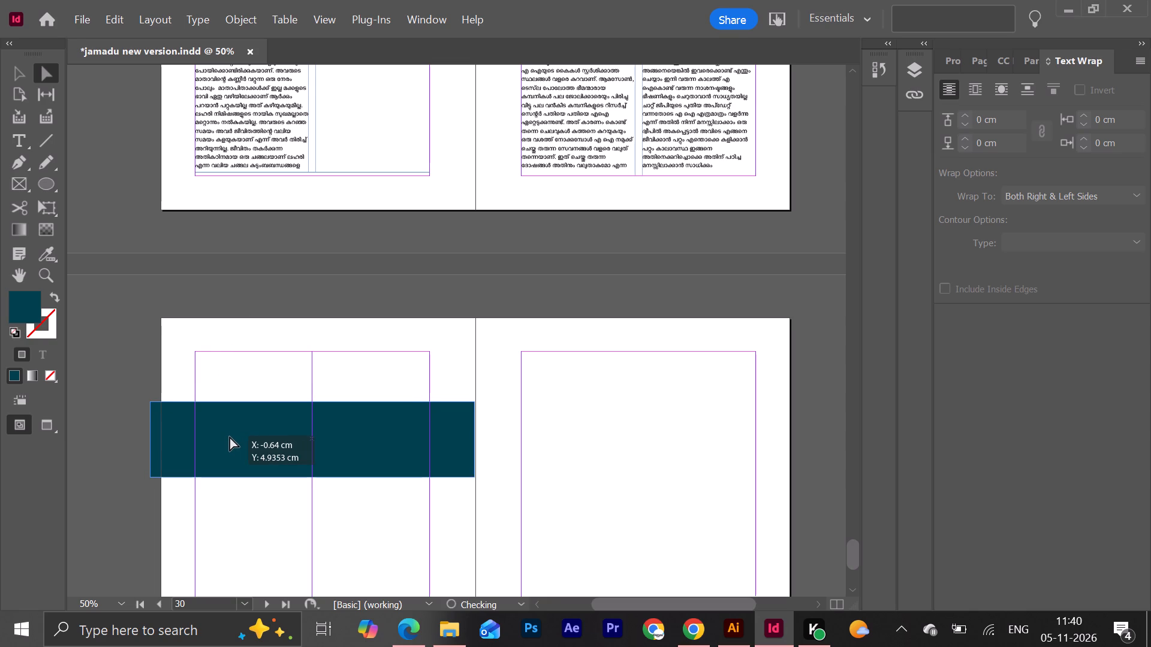
{"action": "key", "text": "Right"}
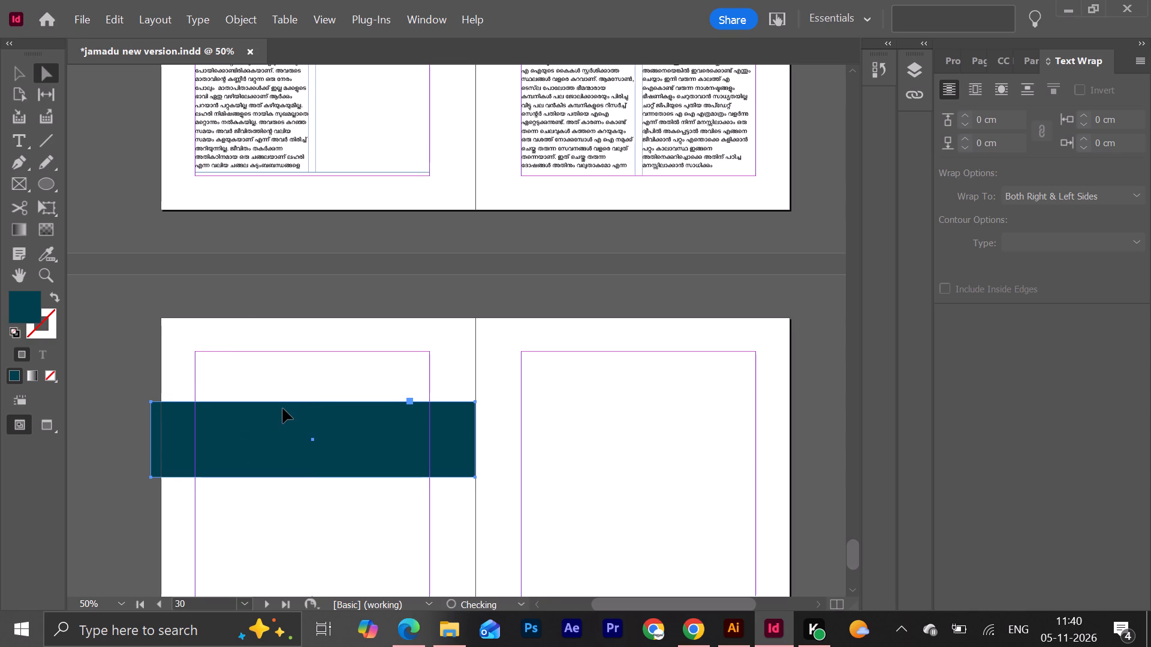
{"action": "key", "text": "Right"}
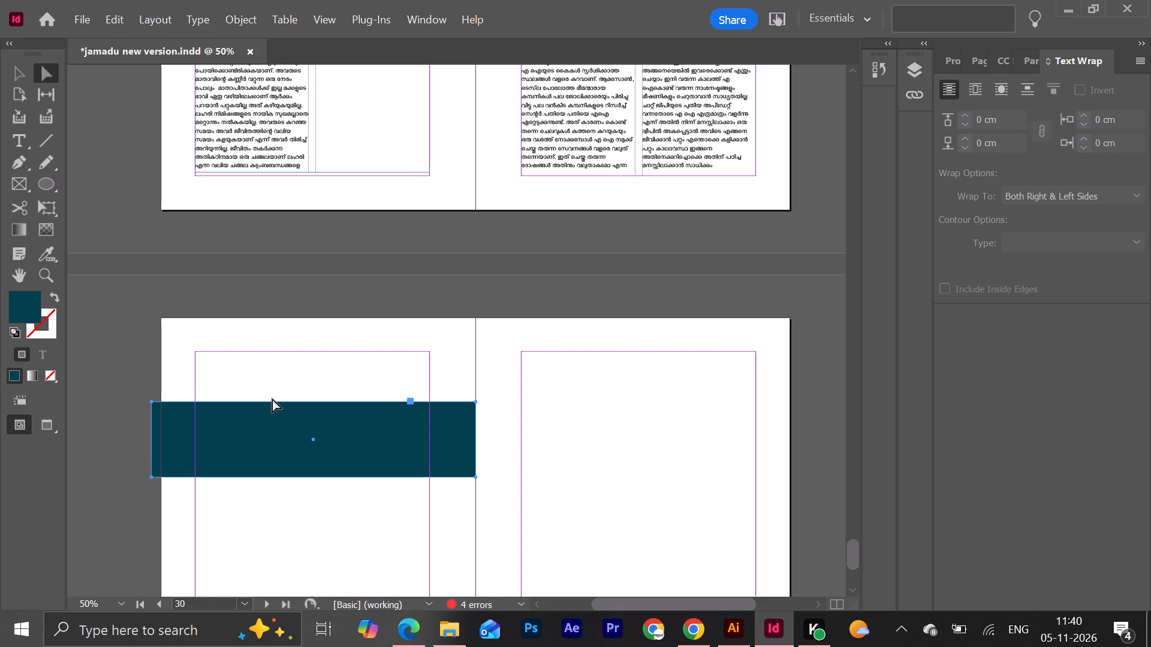
Duplicate the teal band onto page 31, butted against the spine and level with the band on page 30.
{"action": "key", "text": "ctrl+c"}
{"action": "key", "text": "ctrl+v"}
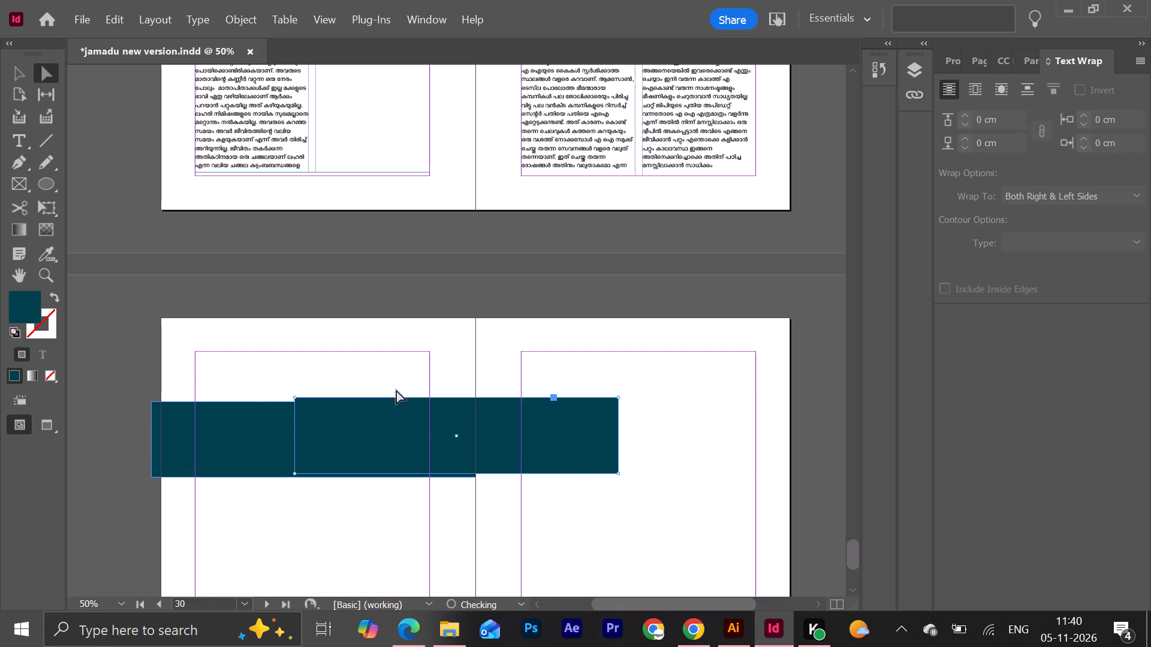
{"action": "left_click_drag", "start_coordinate": [409, 433], "coordinate": [591, 437]}
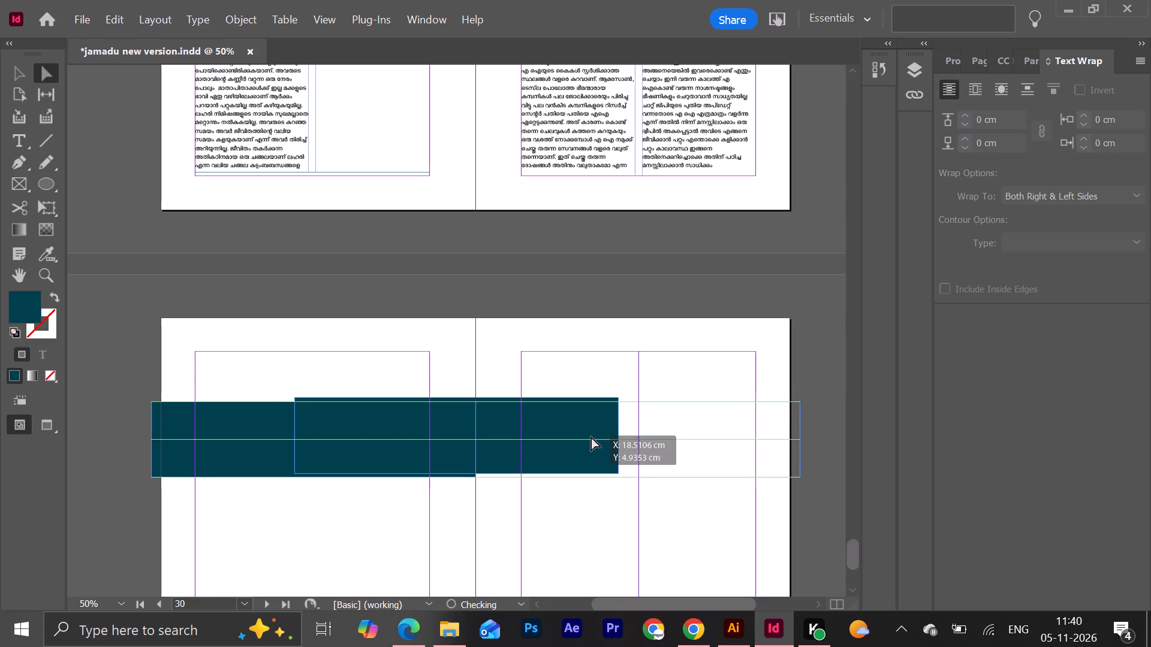
{"action": "left_click_drag", "start_coordinate": [591, 437], "coordinate": [591, 438]}
{"action": "left_click", "coordinate": [595, 346]}
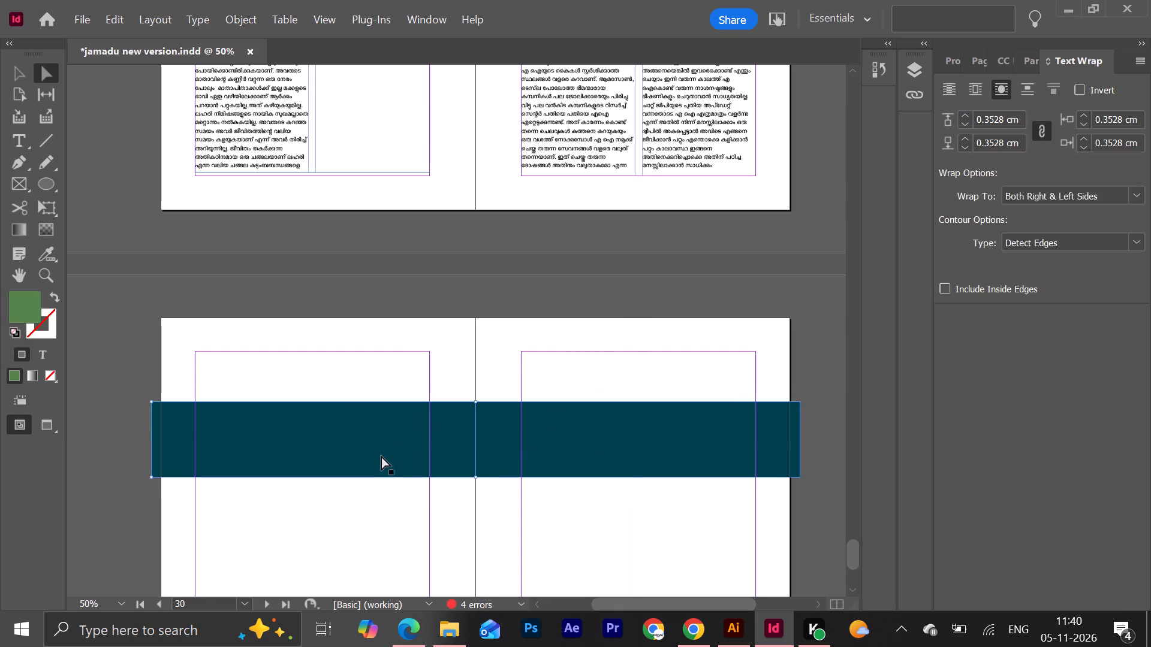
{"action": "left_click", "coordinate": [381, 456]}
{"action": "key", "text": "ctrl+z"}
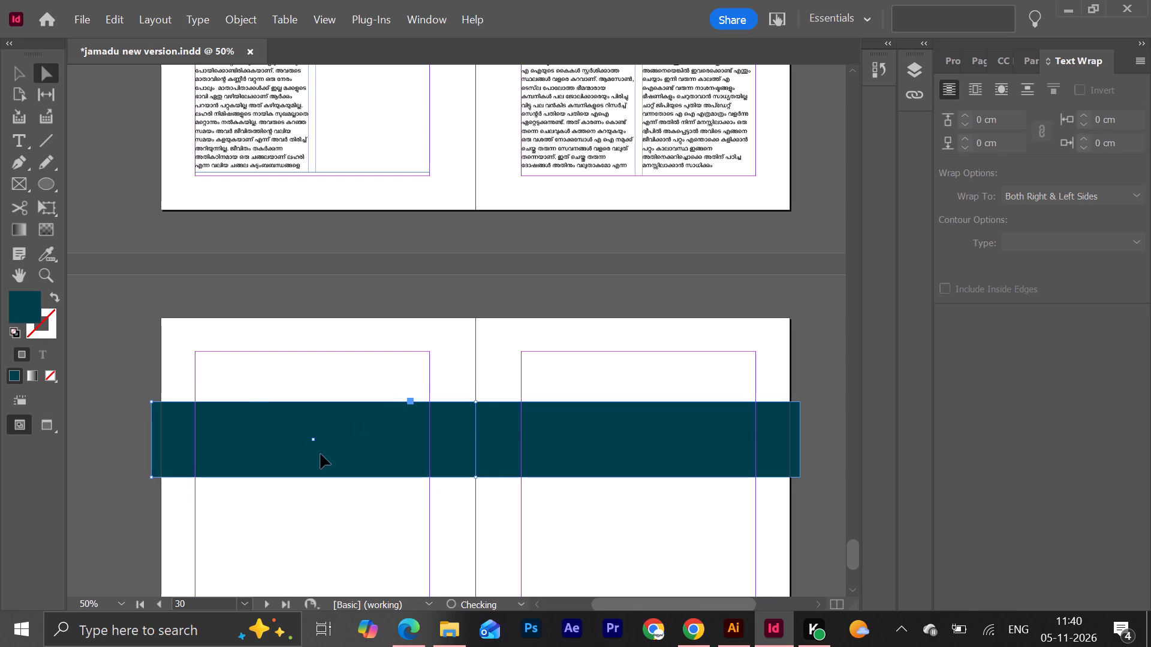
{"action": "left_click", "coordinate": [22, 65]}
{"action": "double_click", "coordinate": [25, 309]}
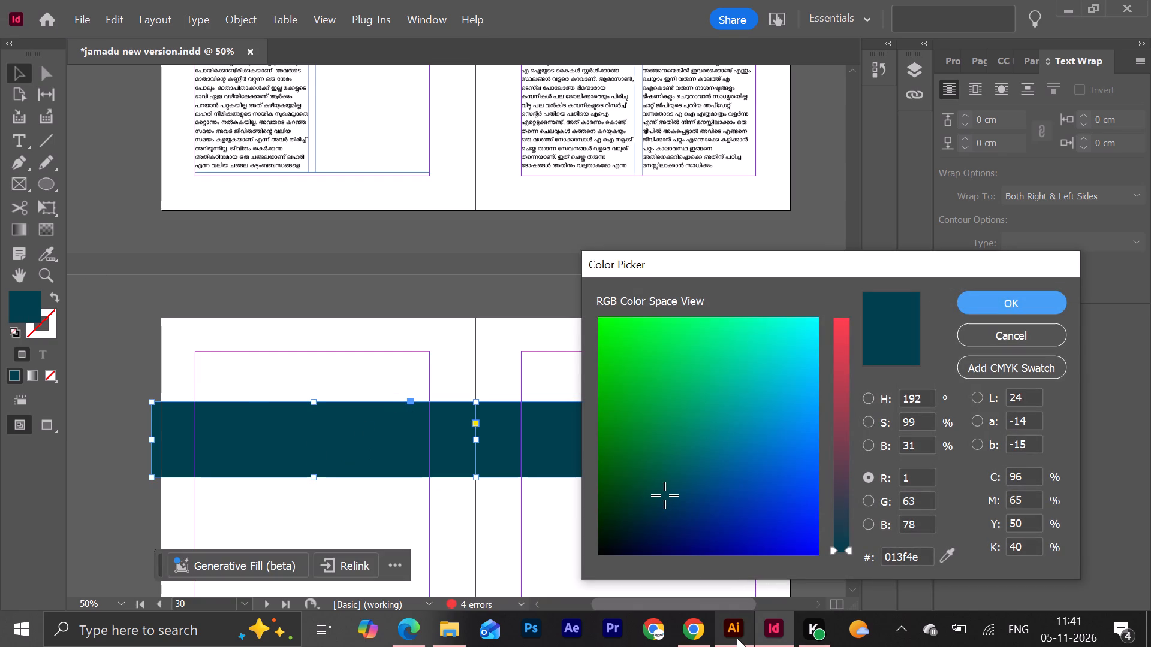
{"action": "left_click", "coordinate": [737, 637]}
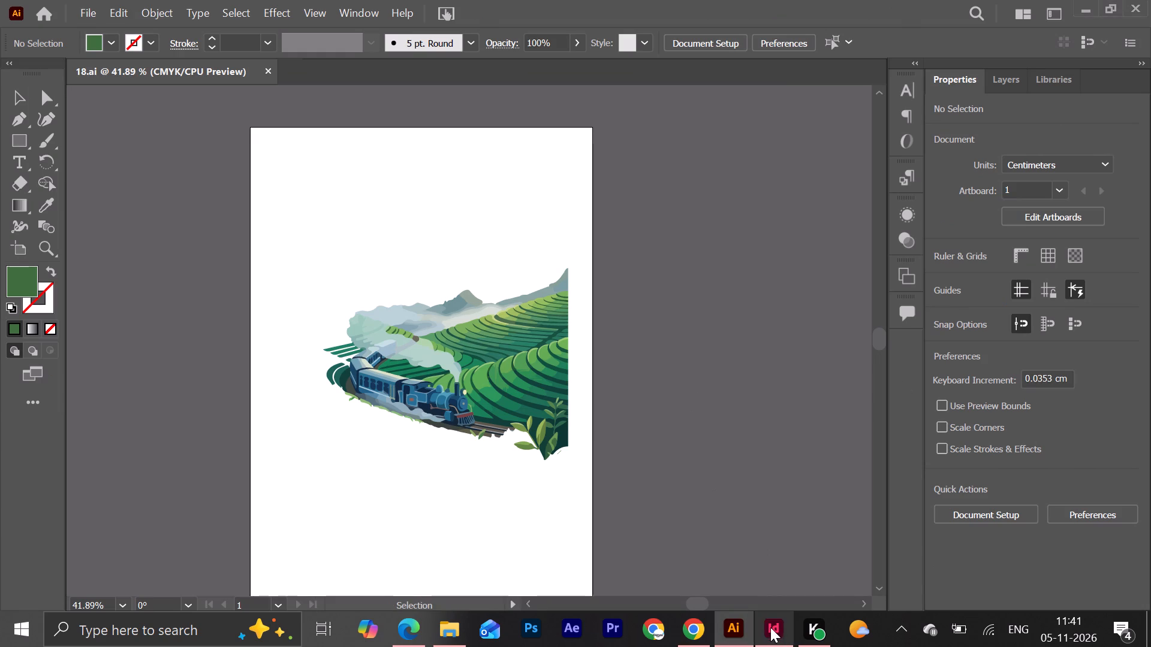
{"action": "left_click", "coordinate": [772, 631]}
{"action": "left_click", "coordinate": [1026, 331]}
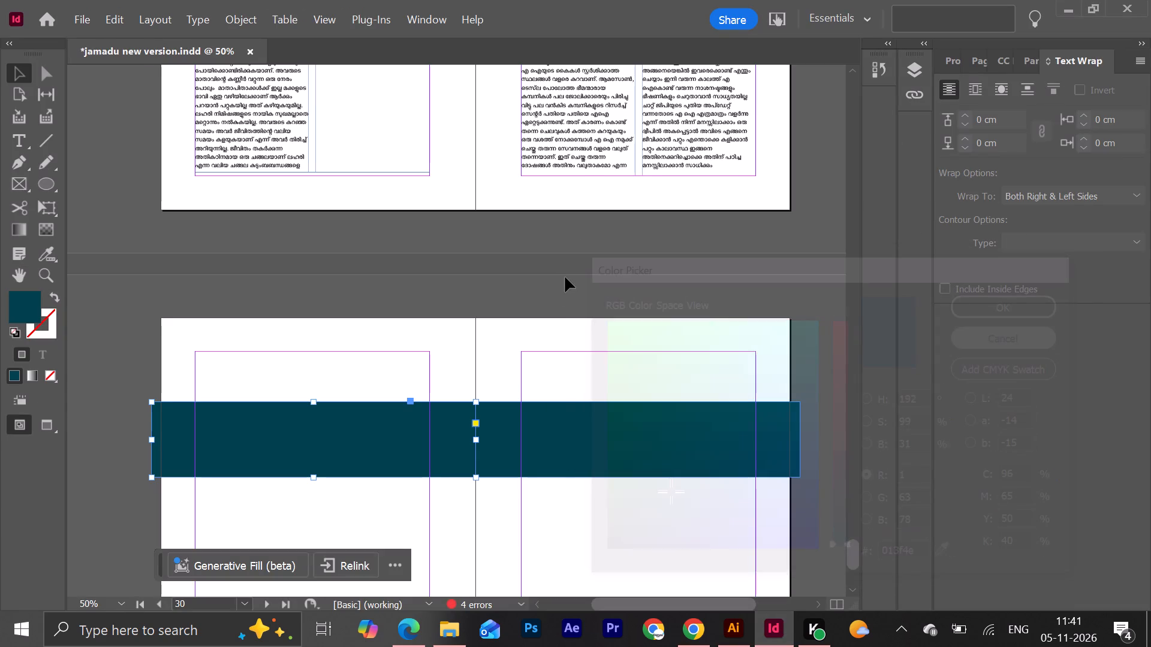
Place the cut-out tea garden train illustration over the teal band, spanning the spine between pages 30 and 31.
{"action": "left_click", "coordinate": [565, 277]}
{"action": "key", "text": "ctrl+d"}
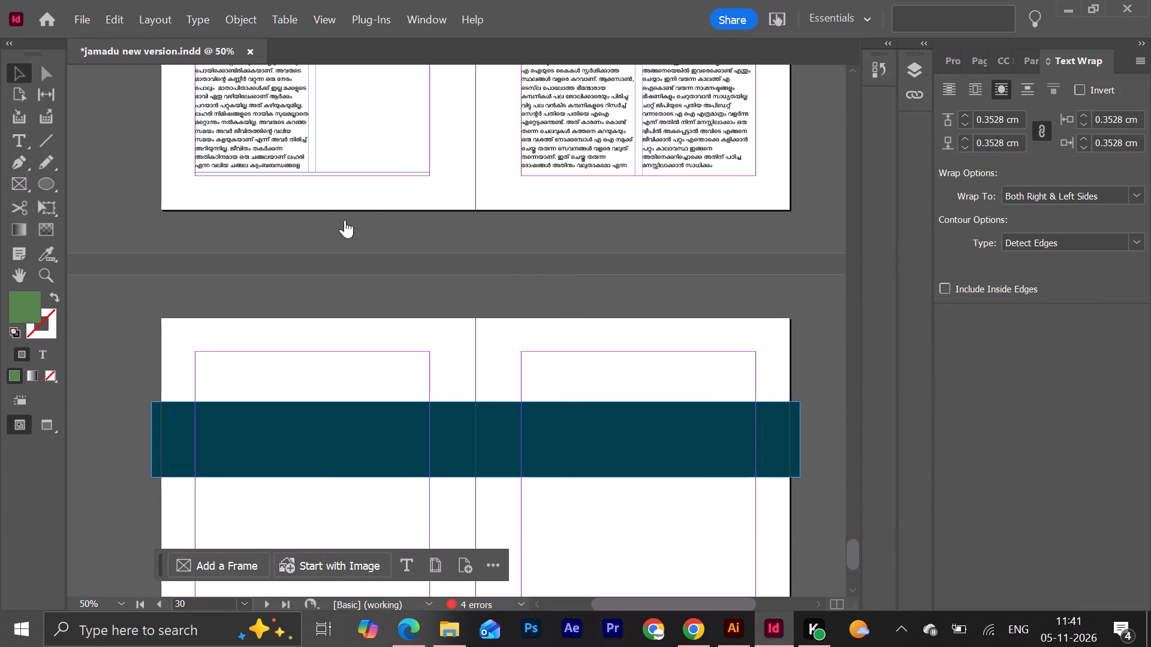
{"action": "double_click", "coordinate": [507, 202]}
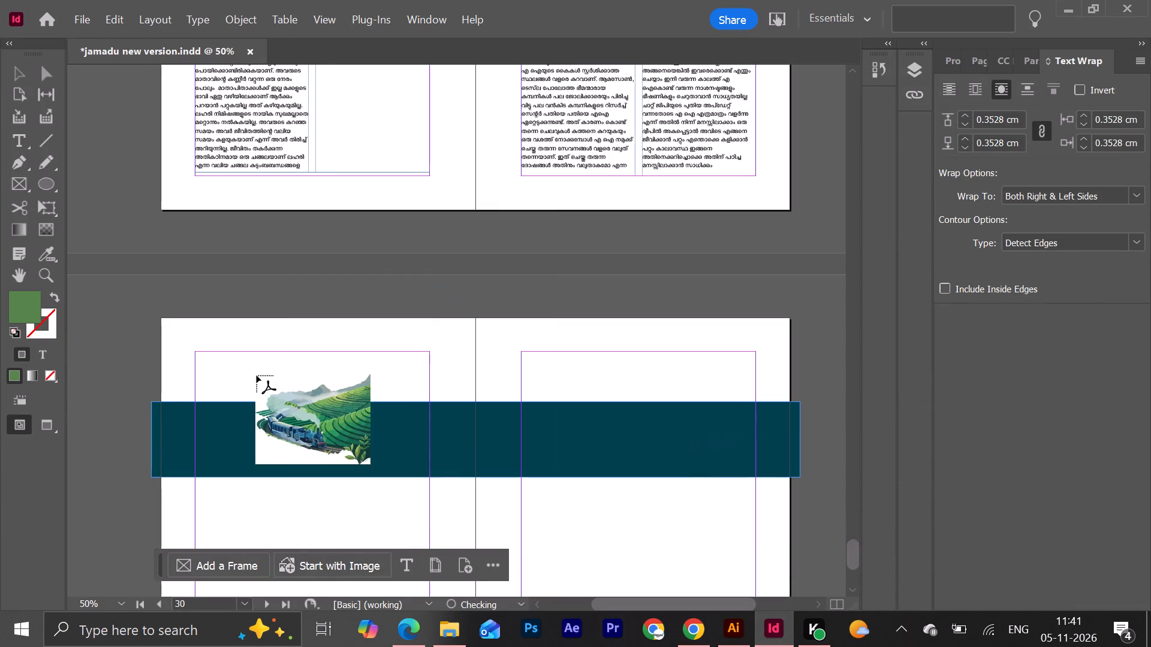
{"action": "left_click", "coordinate": [333, 370]}
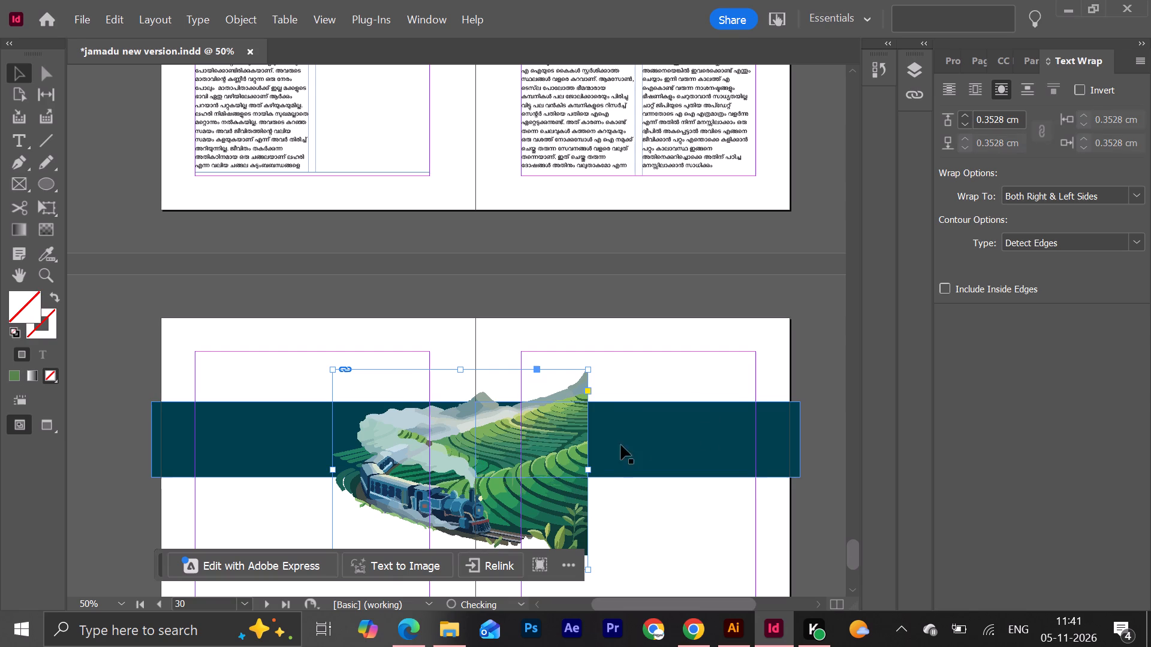
Shrink the illustration's frame to about half its size and scale the train image down to fit it.
{"action": "left_click_drag", "start_coordinate": [588, 470], "coordinate": [462, 477], "text": "shift"}
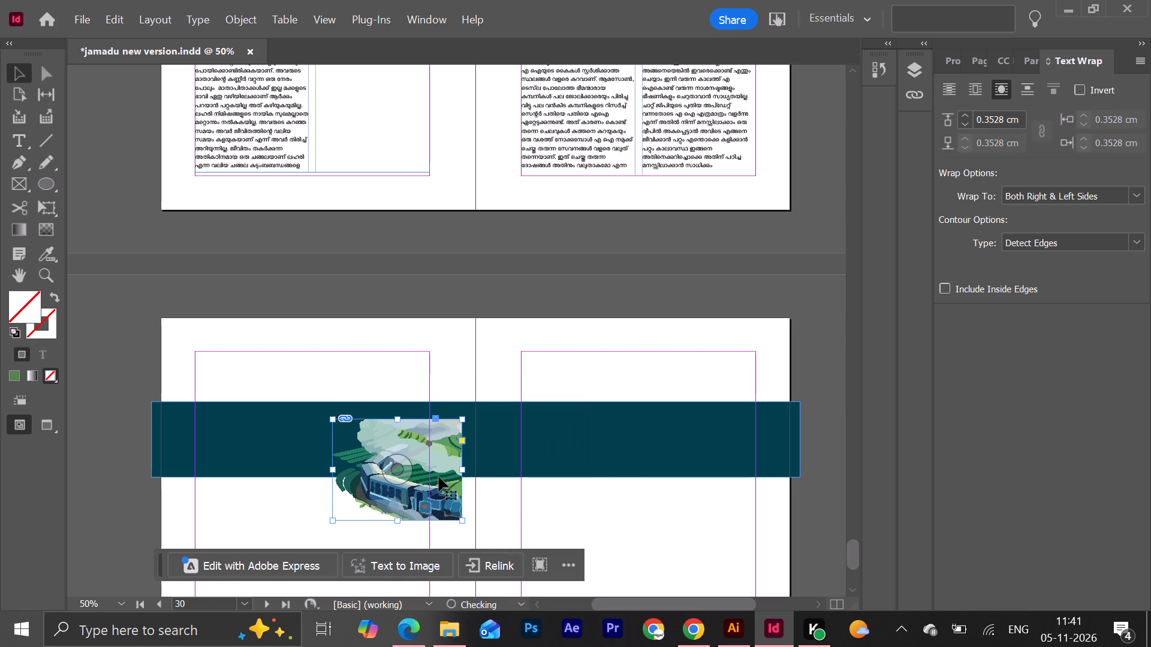
{"action": "left_click", "coordinate": [382, 470]}
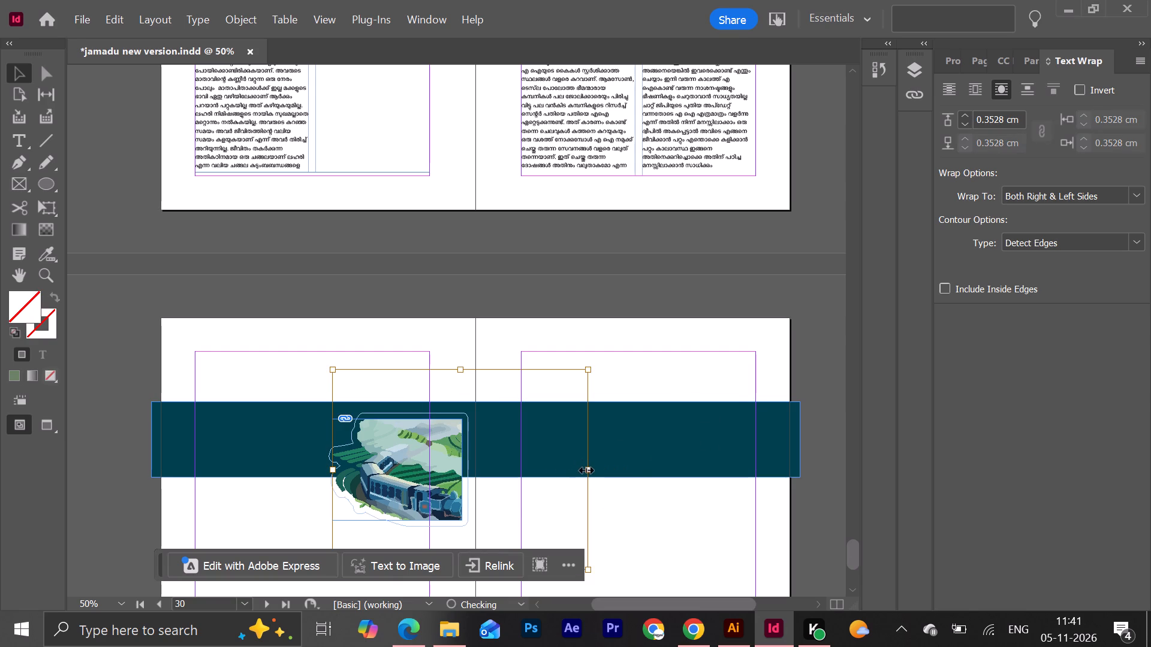
{"action": "left_click_drag", "start_coordinate": [586, 470], "coordinate": [460, 486], "text": "shift"}
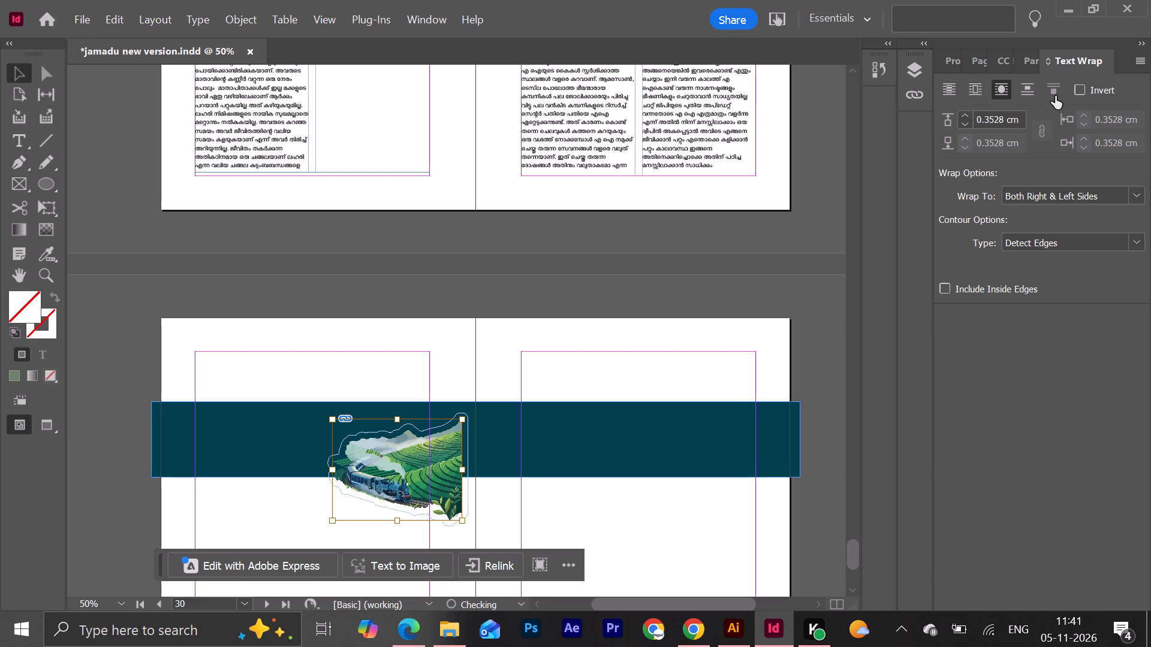
Turn off text wrap for the train illustration.
{"action": "left_click", "coordinate": [954, 87]}
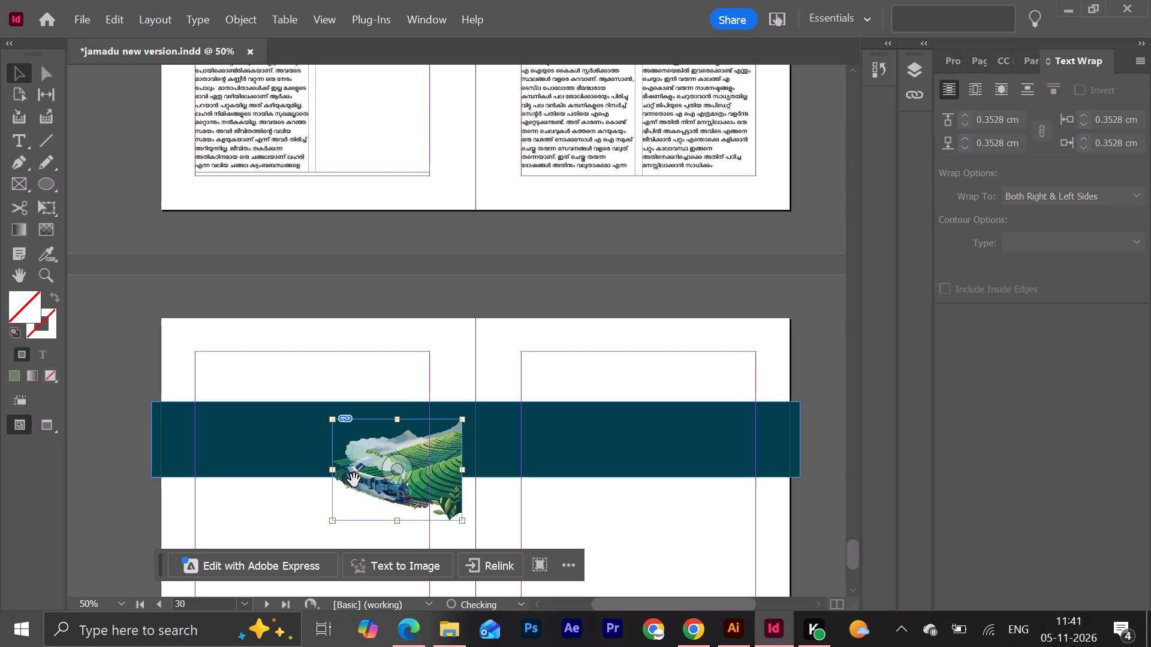
Move the train illustration up over the page 30 band with its inner edge on the spine, and preview the spread.
{"action": "left_click", "coordinate": [390, 477]}
{"action": "left_click", "coordinate": [399, 371]}
{"action": "left_click", "coordinate": [388, 458]}
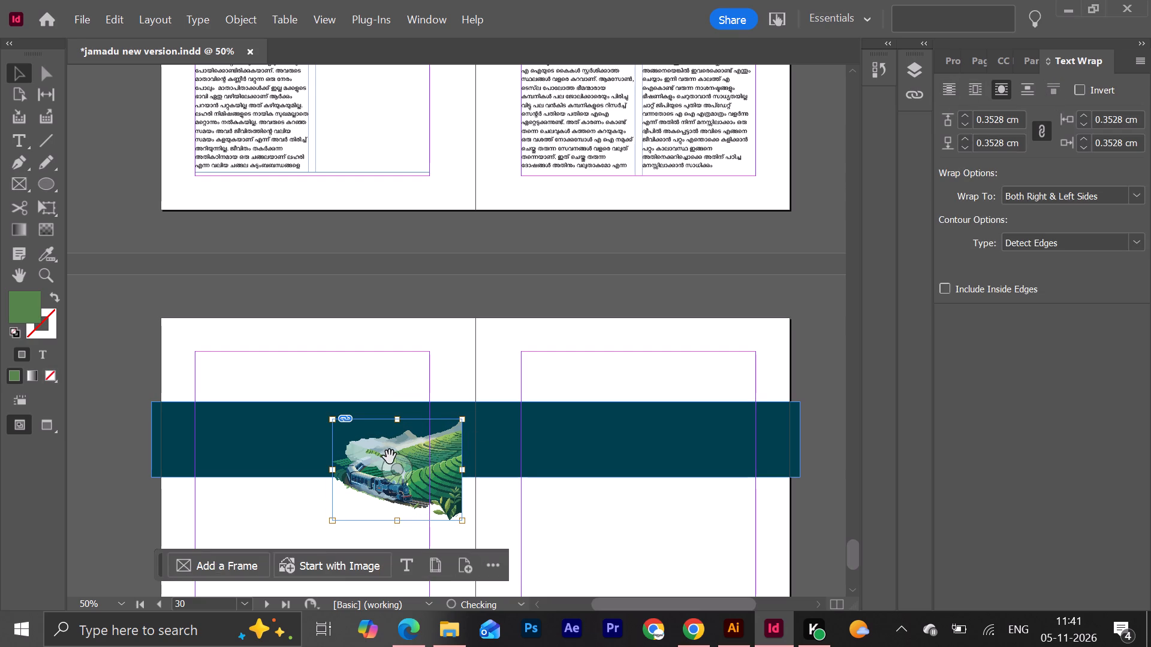
{"action": "left_click", "coordinate": [398, 477]}
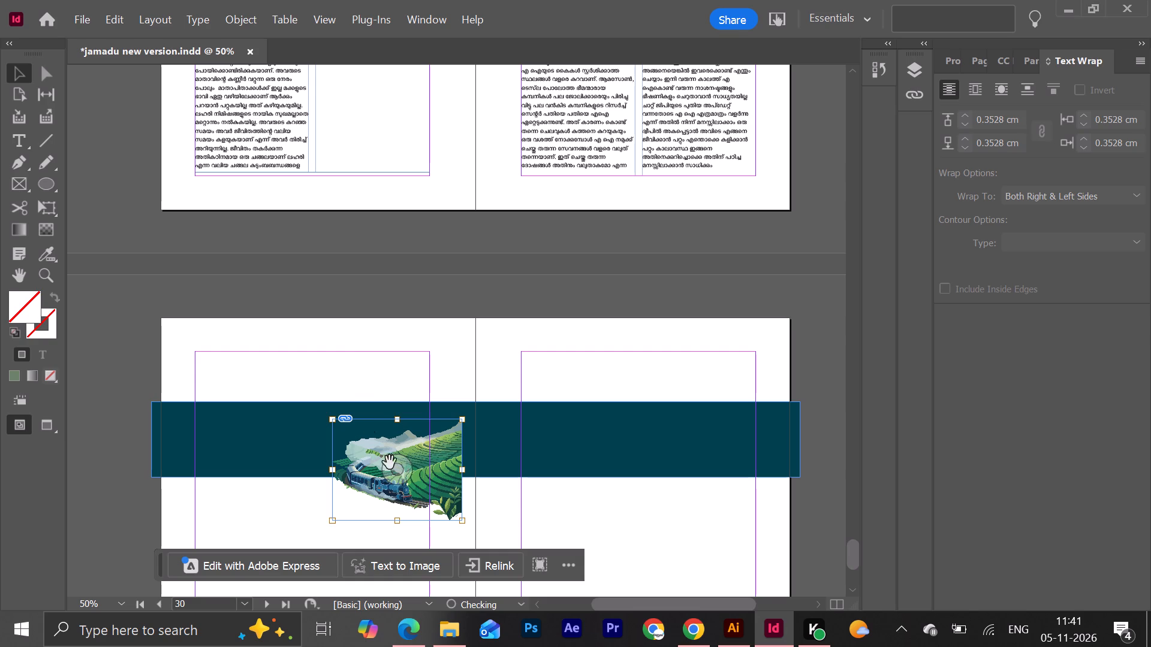
{"action": "left_click", "coordinate": [345, 347]}
{"action": "left_click", "coordinate": [384, 474]}
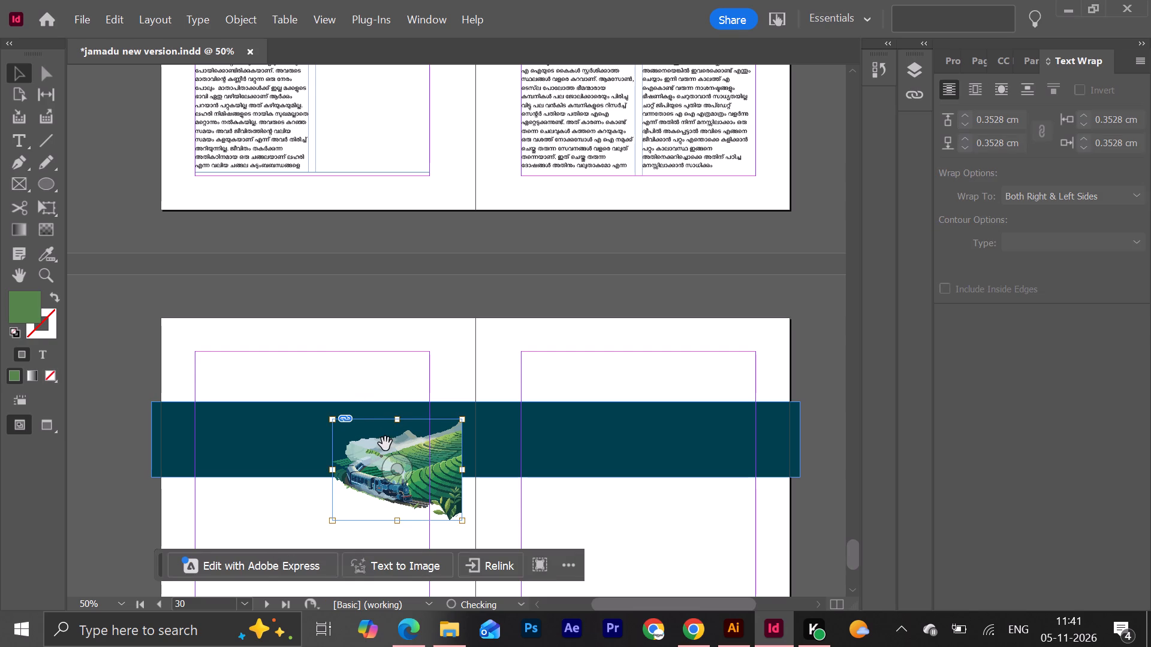
{"action": "left_click", "coordinate": [345, 310]}
{"action": "left_click", "coordinate": [371, 442]}
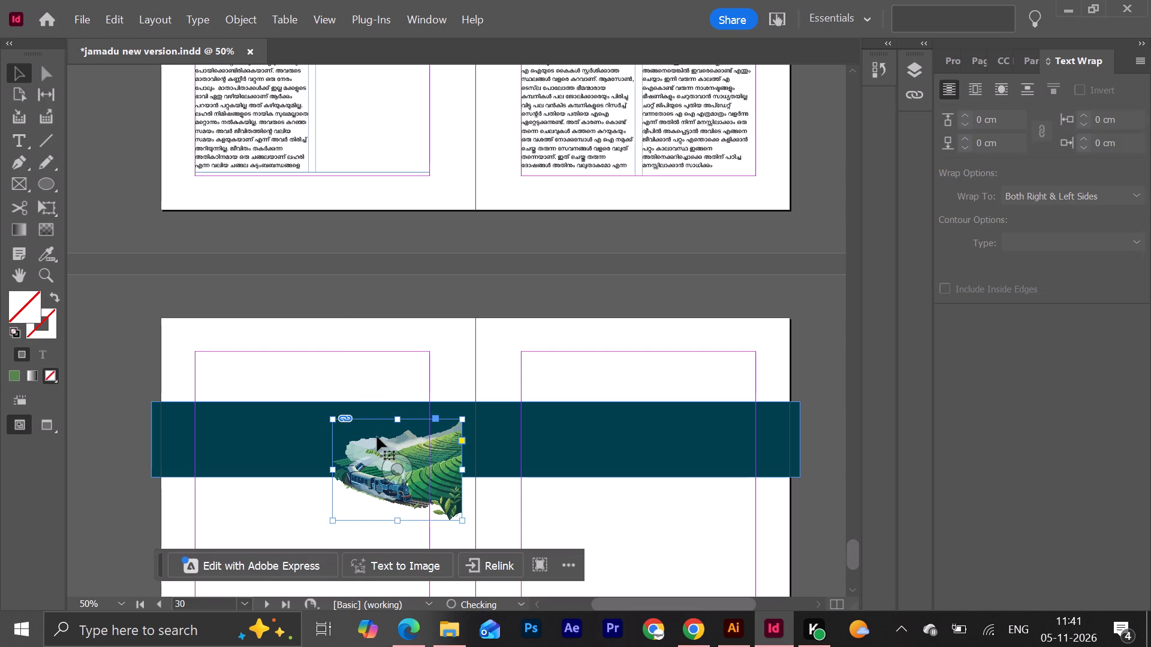
{"action": "left_click_drag", "start_coordinate": [436, 443], "coordinate": [449, 414]}
{"action": "key", "text": "shift+w"}
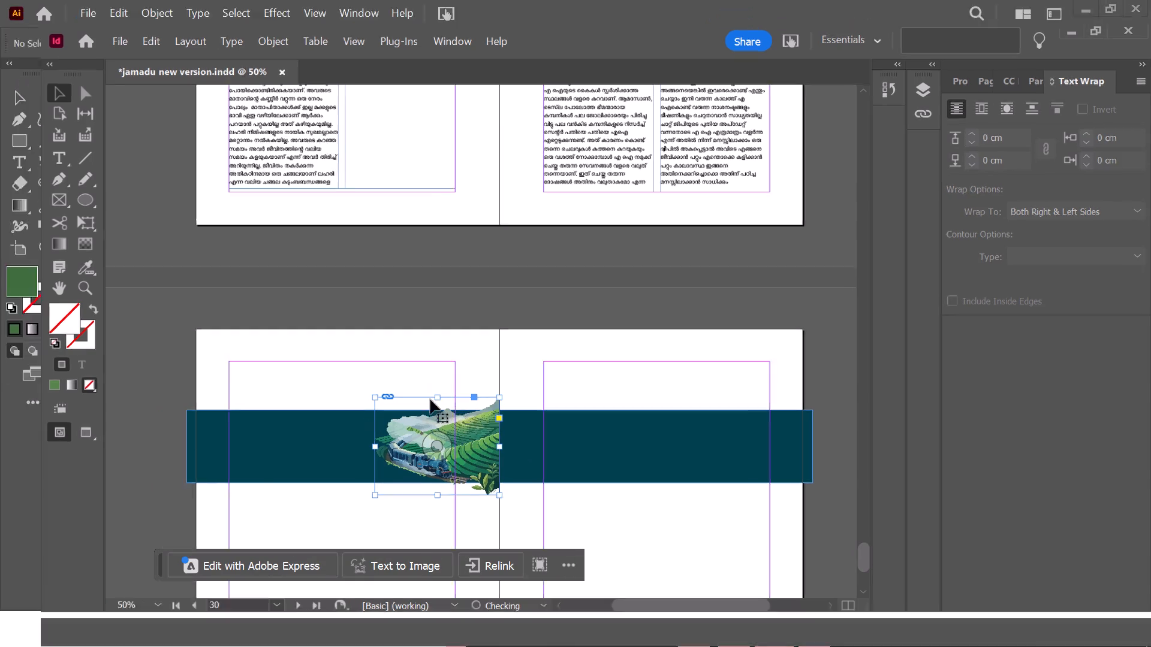
{"action": "key", "text": "shift+w"}
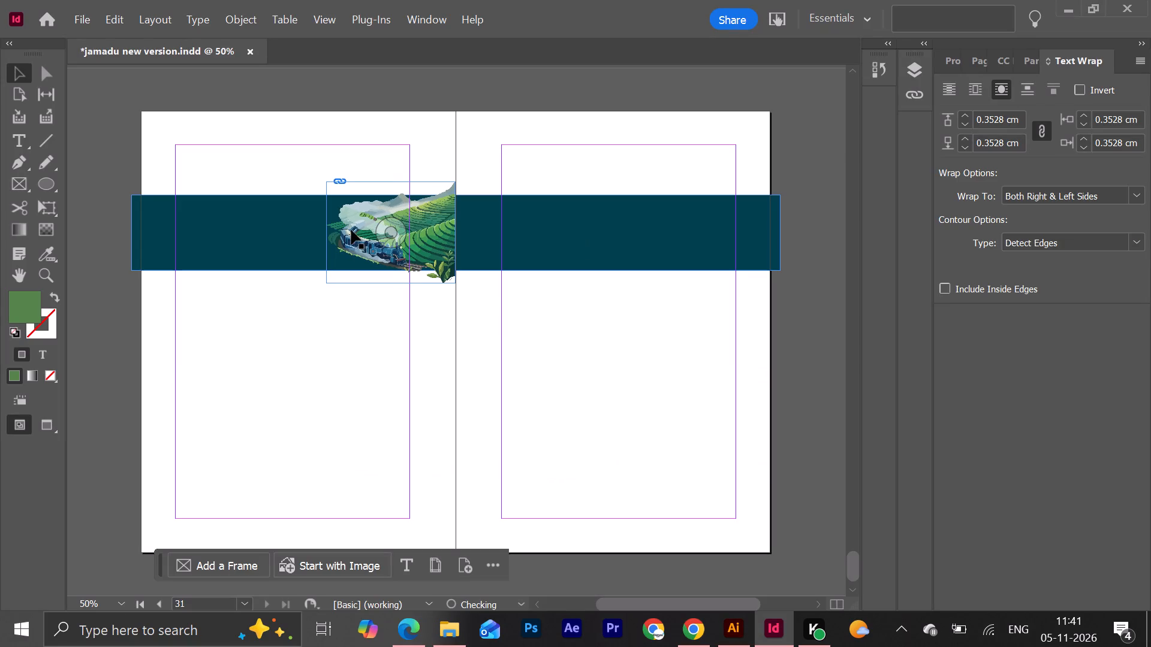
Enlarge the illustration's frame to about 9.8 cm wide, scale the train image up to fill it, and preview the spread.
{"action": "left_click", "coordinate": [351, 230]}
{"action": "left_click_drag", "start_coordinate": [328, 232], "coordinate": [289, 235], "text": "shift"}
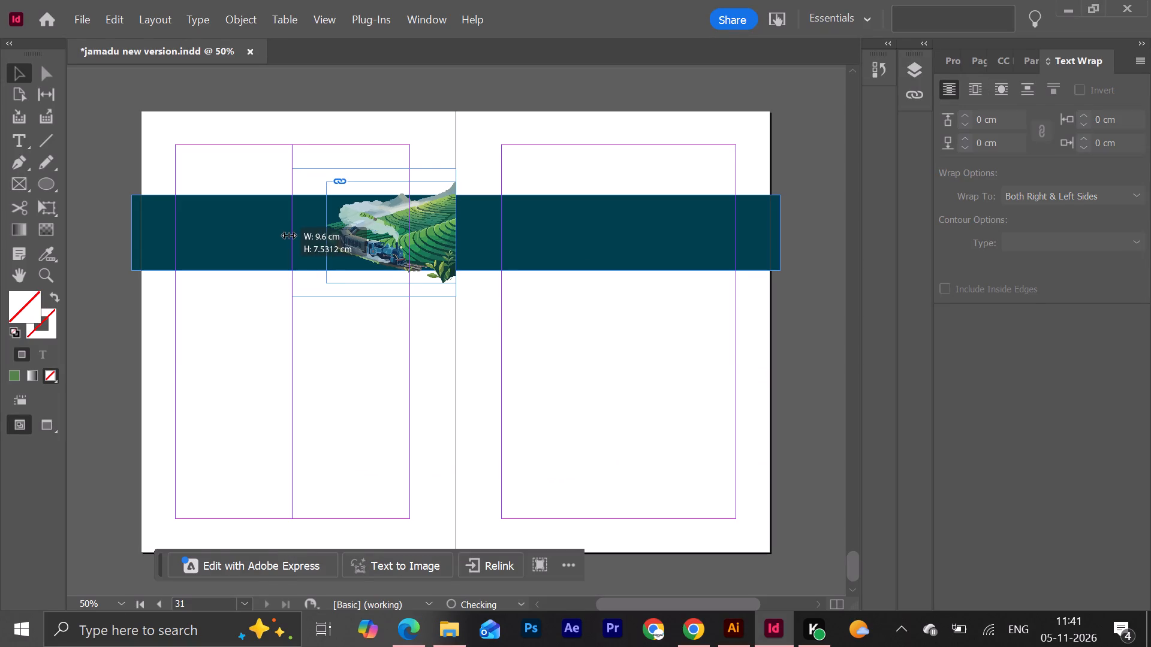
{"action": "left_click_drag", "start_coordinate": [289, 235], "coordinate": [288, 235], "text": "shift"}
{"action": "left_click", "coordinate": [365, 246]}
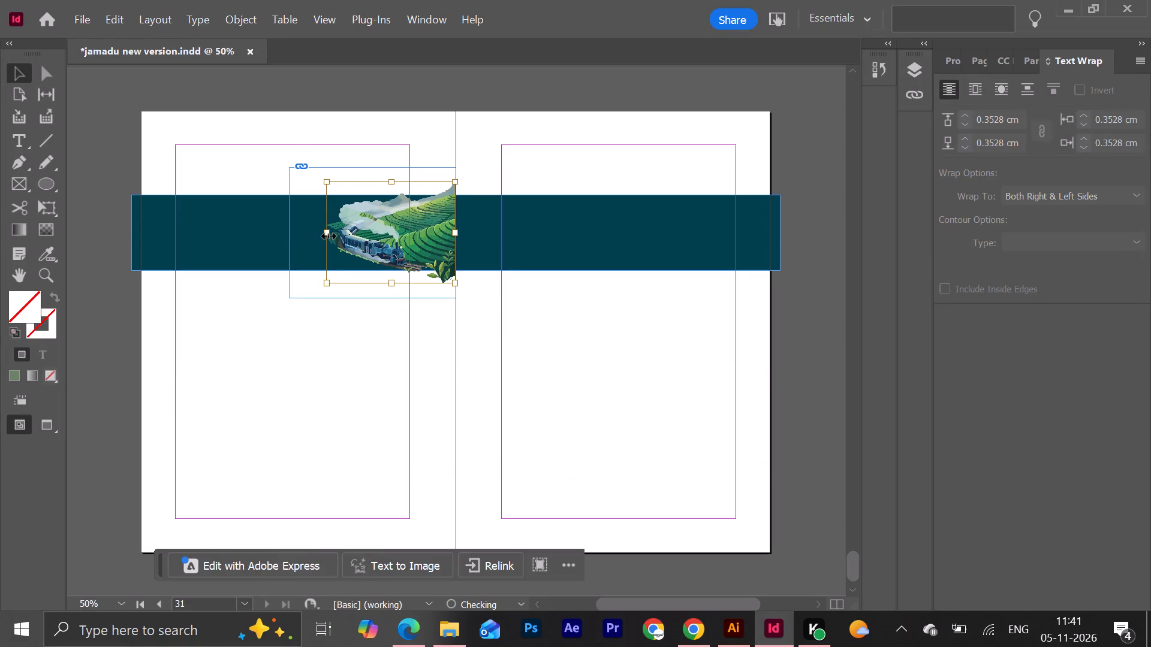
{"action": "left_click_drag", "start_coordinate": [329, 236], "coordinate": [295, 234], "text": "shift"}
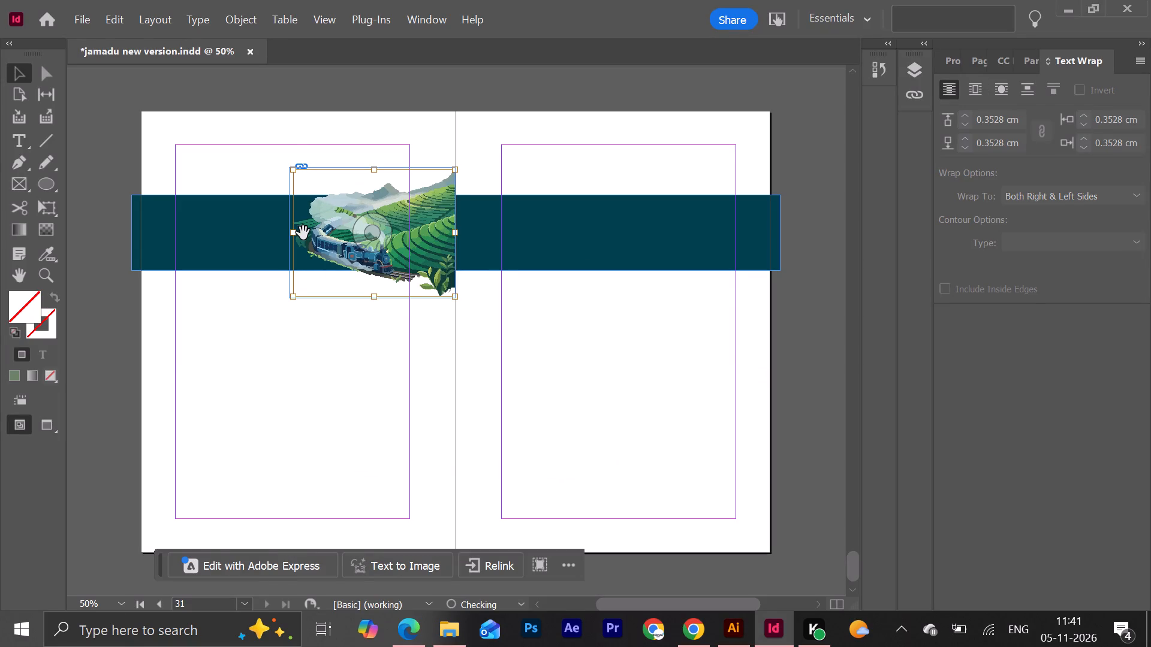
{"action": "key", "text": "shift+w"}
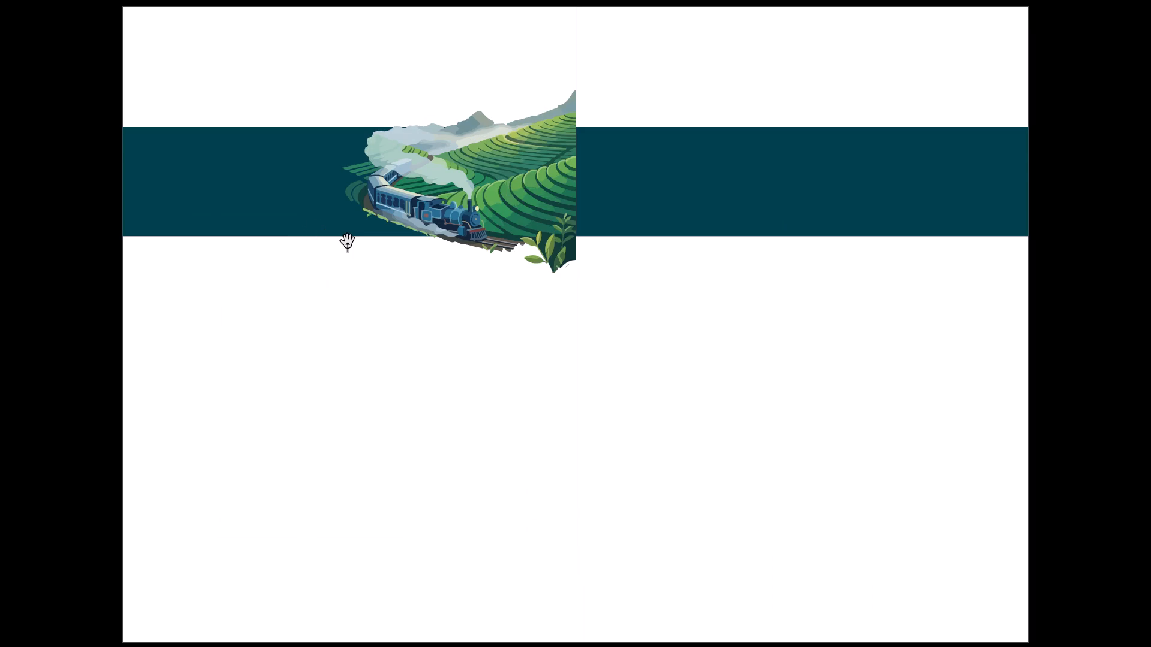
{"action": "key", "text": "shift+w"}
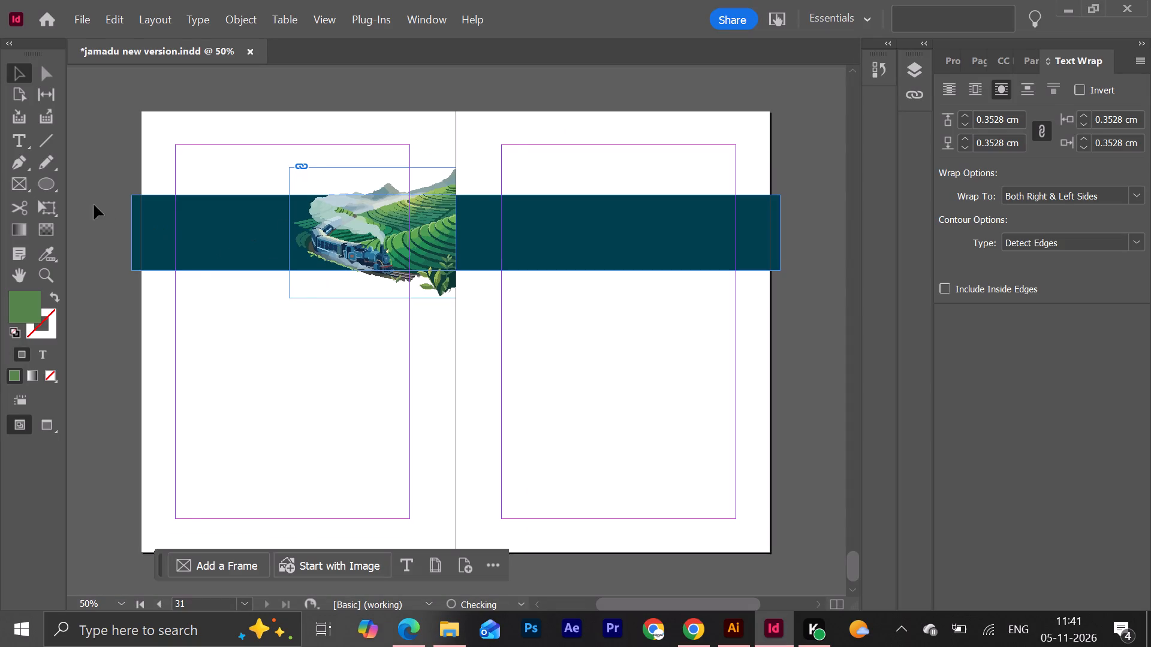
Crop the bottom of the illustration's frame to the teal band's lower edge and preview the spread.
{"action": "left_click", "coordinate": [77, 204]}
{"action": "left_click", "coordinate": [424, 247]}
{"action": "left_click_drag", "start_coordinate": [391, 295], "coordinate": [390, 275]}
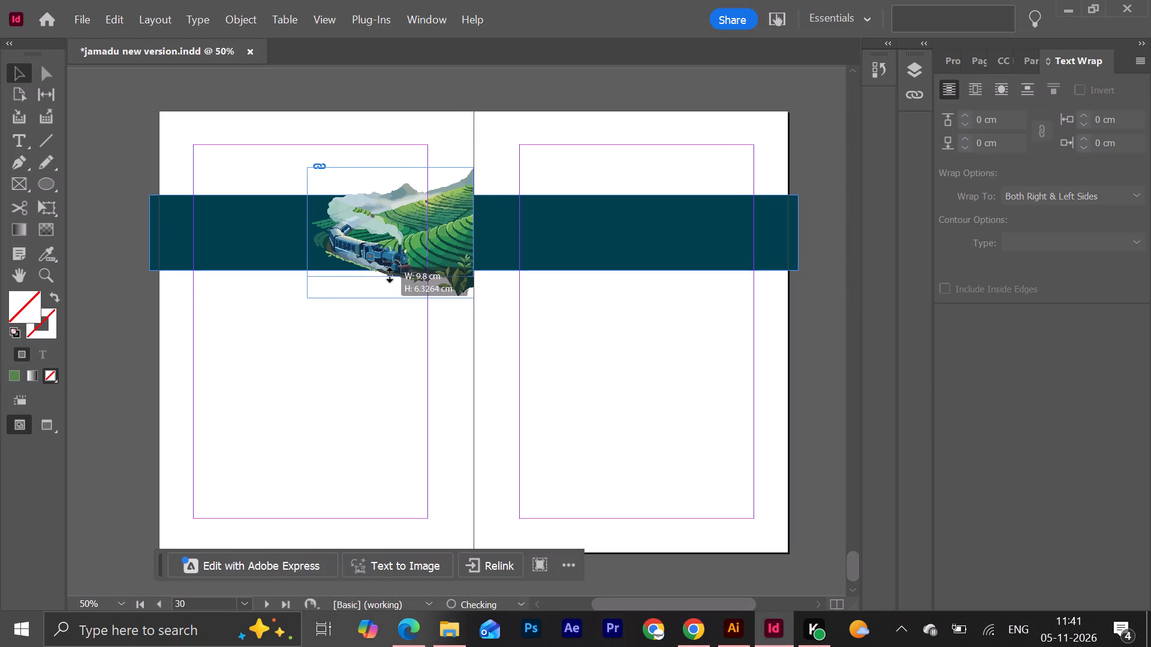
{"action": "left_click_drag", "start_coordinate": [390, 275], "coordinate": [391, 273]}
{"action": "left_click", "coordinate": [477, 99]}
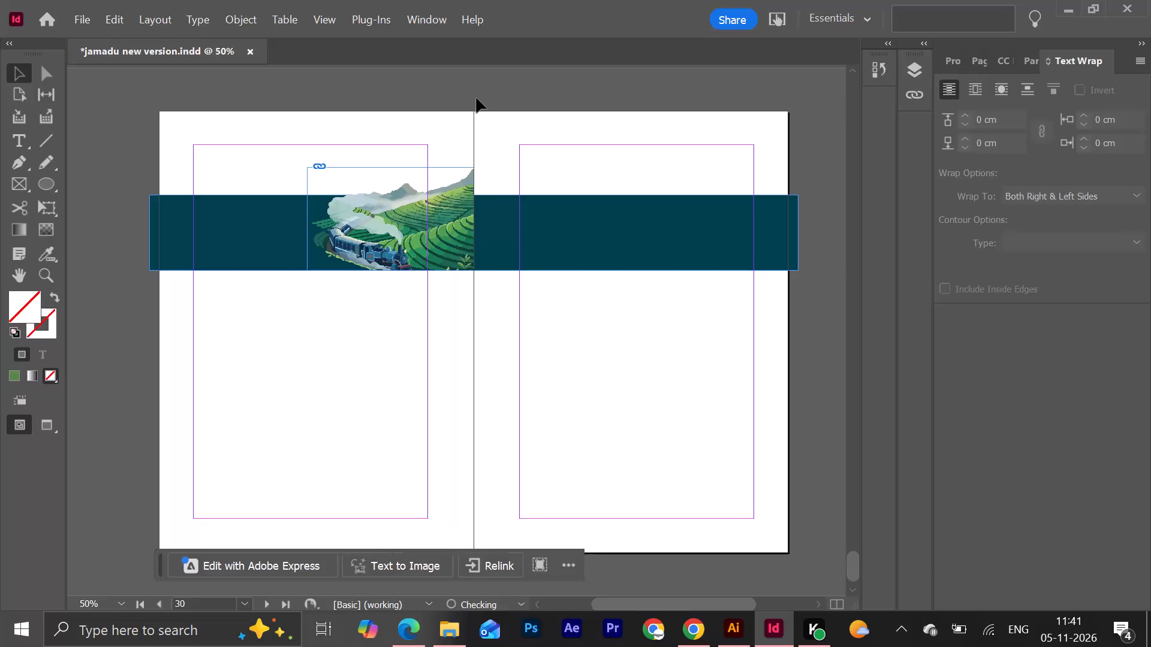
{"action": "left_click", "coordinate": [423, 218]}
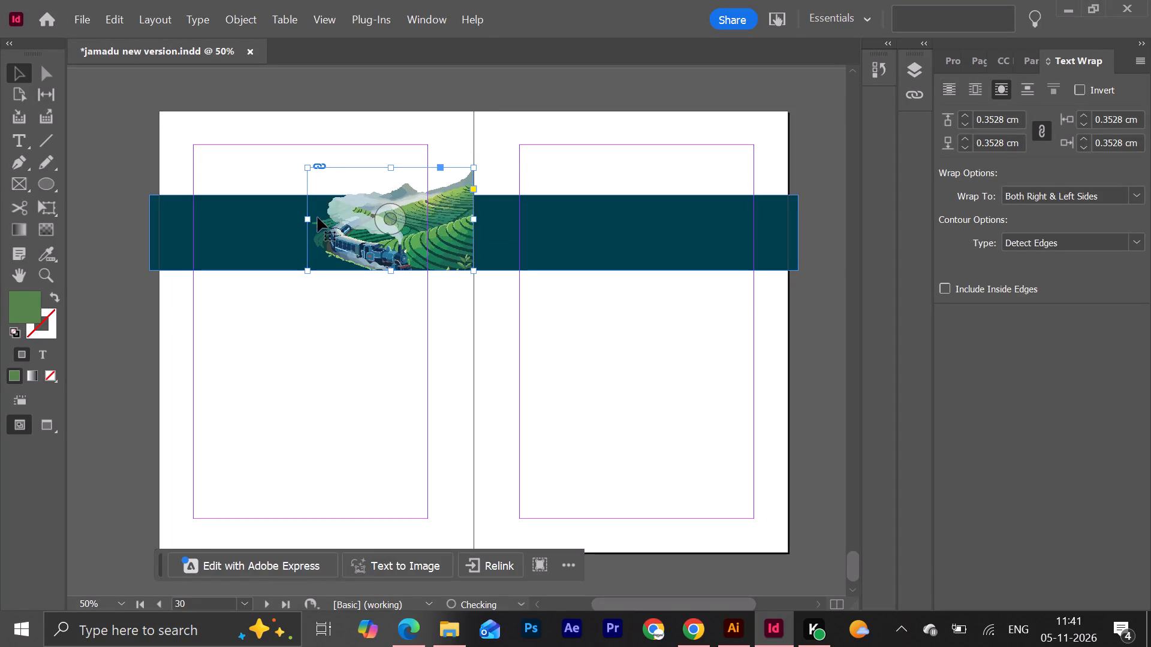
{"action": "key", "text": "shift+w"}
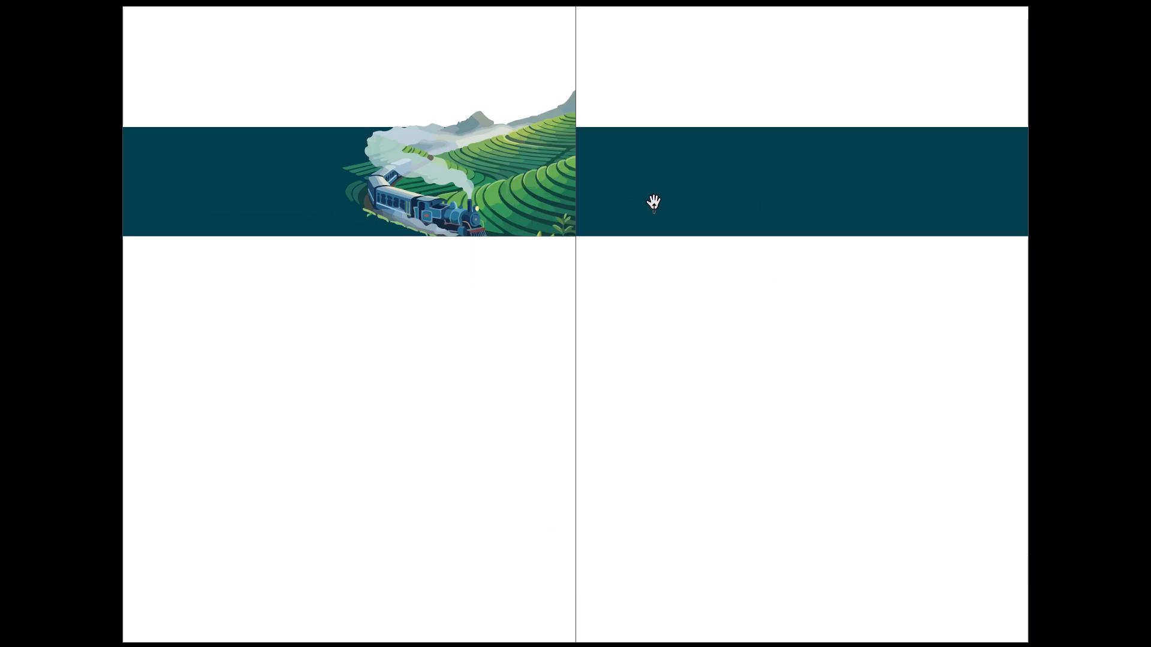
{"action": "key", "text": "shift+w"}
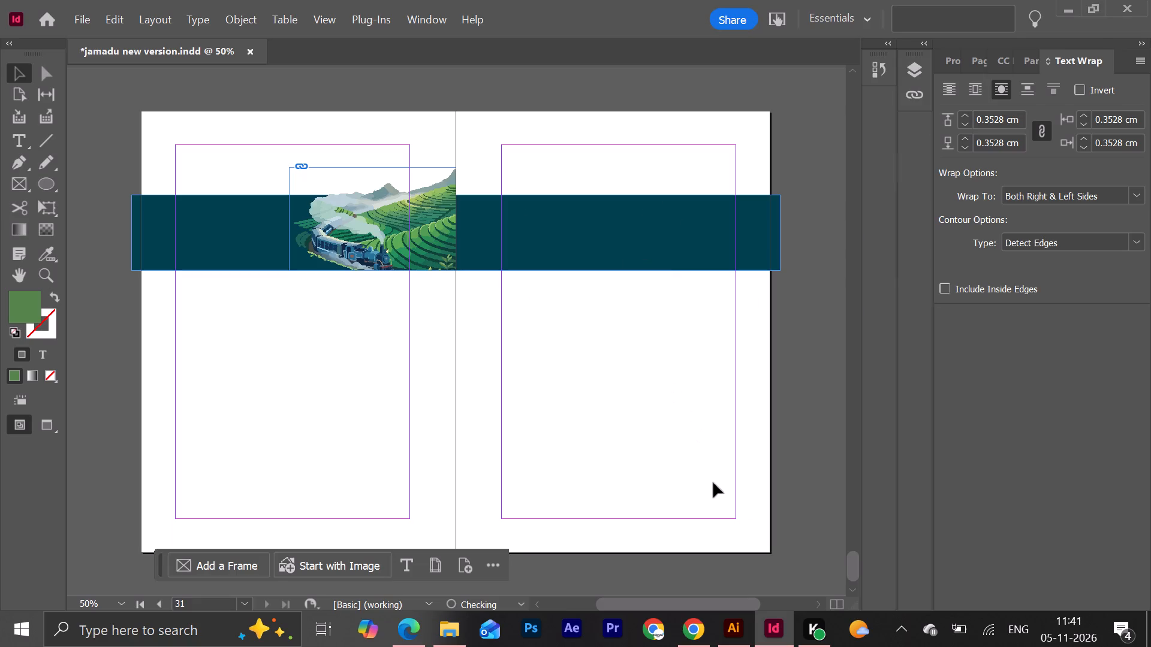
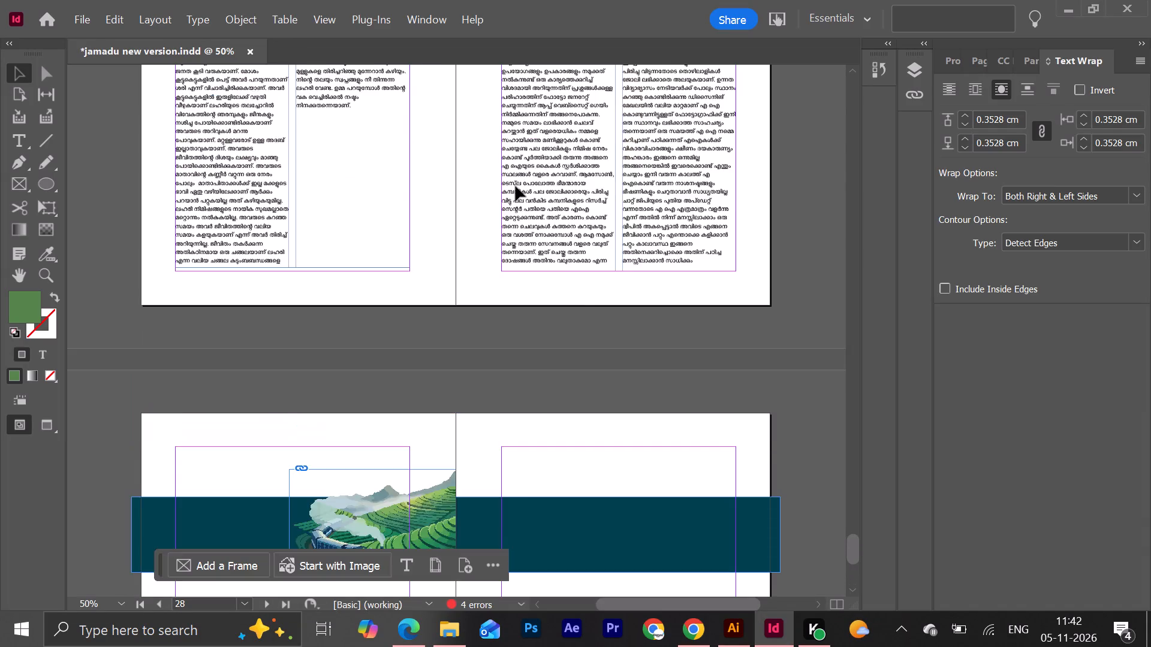
Copy the white "AI യുടെ വളർച്ച" heading frame from page 29 onto page 30's teal band, beside the train illustration.
{"action": "scroll", "coordinate": [516, 186], "scroll_direction": "up", "scroll_amount": 4}
{"action": "left_click", "coordinate": [582, 163]}
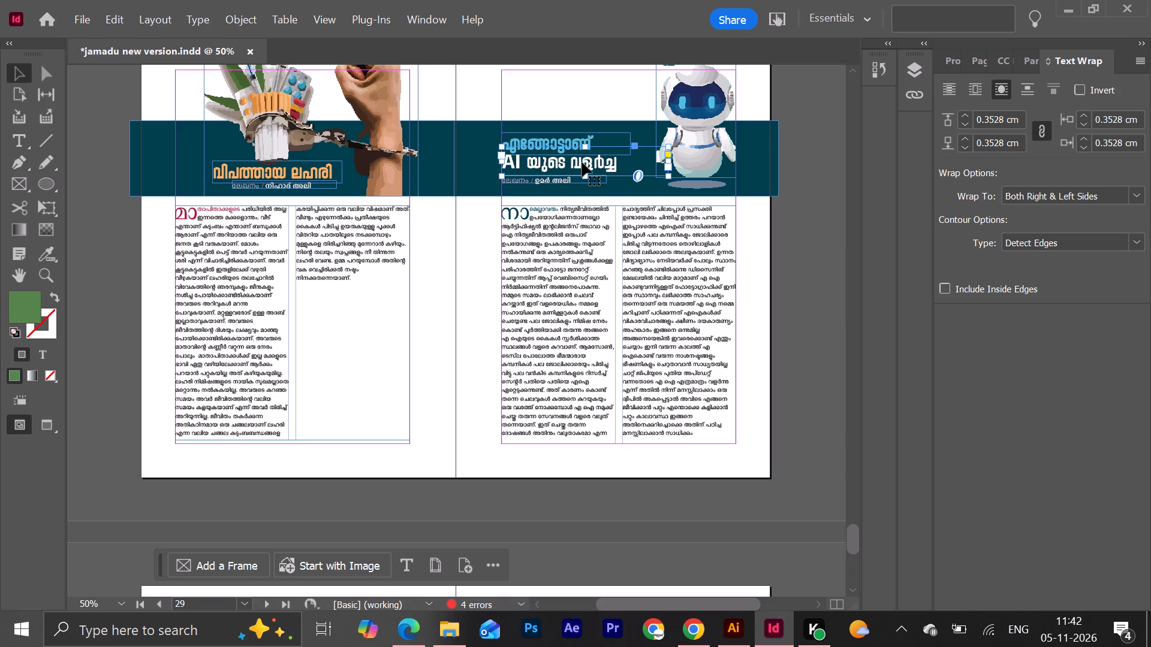
{"action": "left_click_drag", "start_coordinate": [550, 166], "coordinate": [442, 593], "text": "alt"}
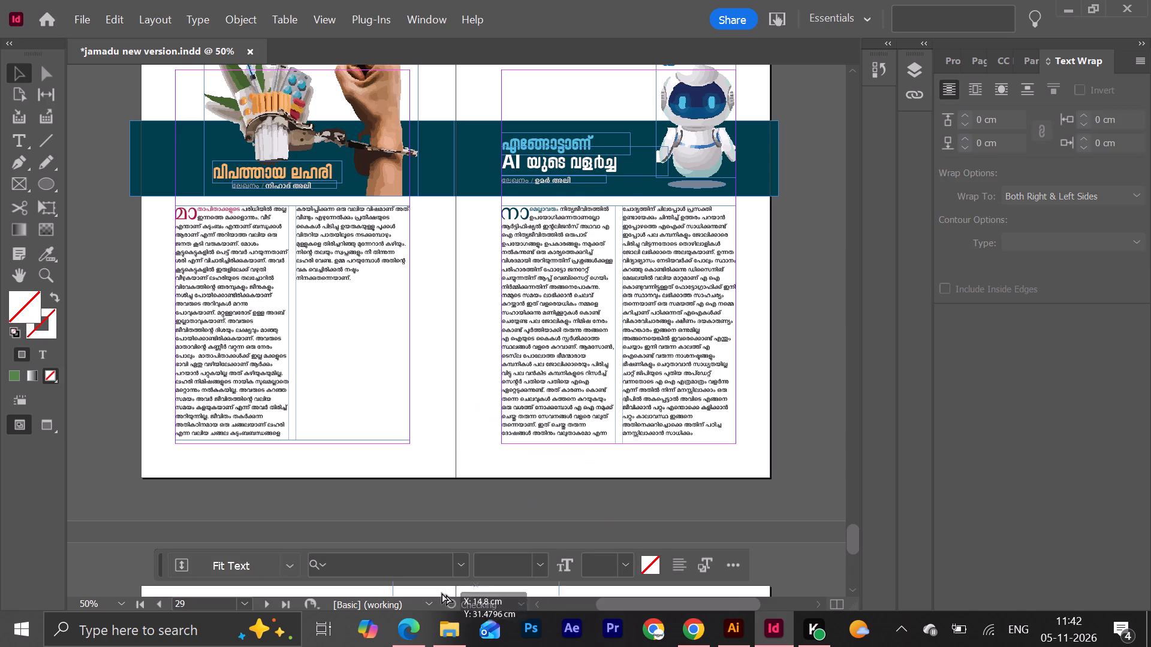
{"action": "left_click_drag", "start_coordinate": [442, 593], "coordinate": [354, 566], "text": "alt"}
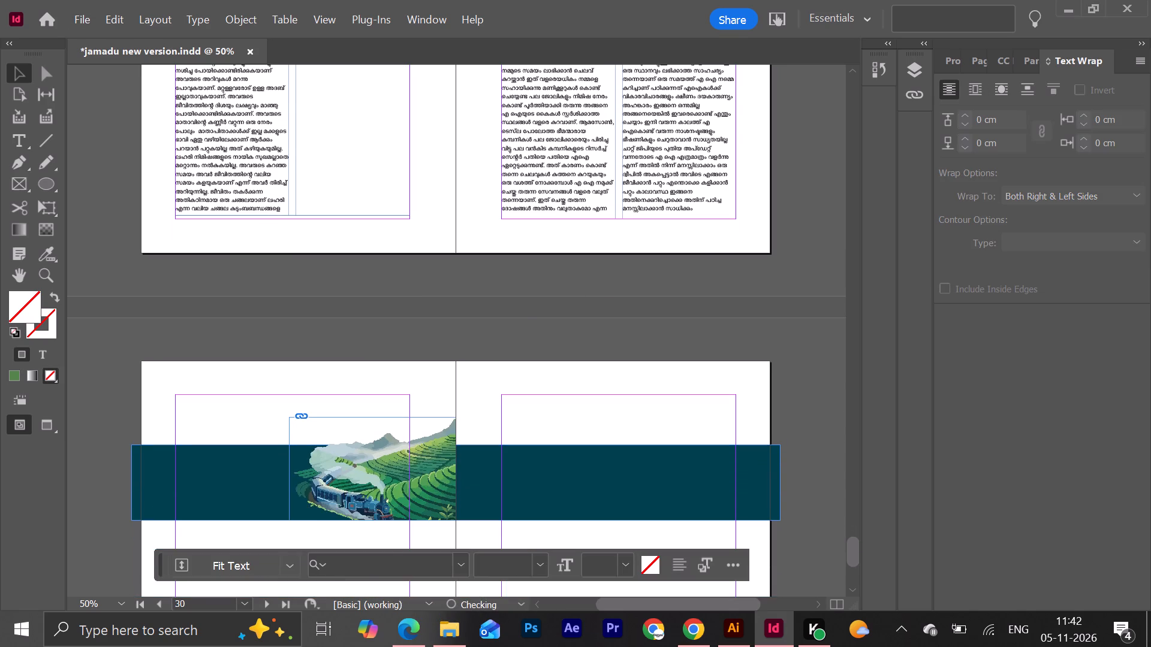
{"action": "left_click_drag", "start_coordinate": [354, 566], "coordinate": [212, 477], "text": "alt"}
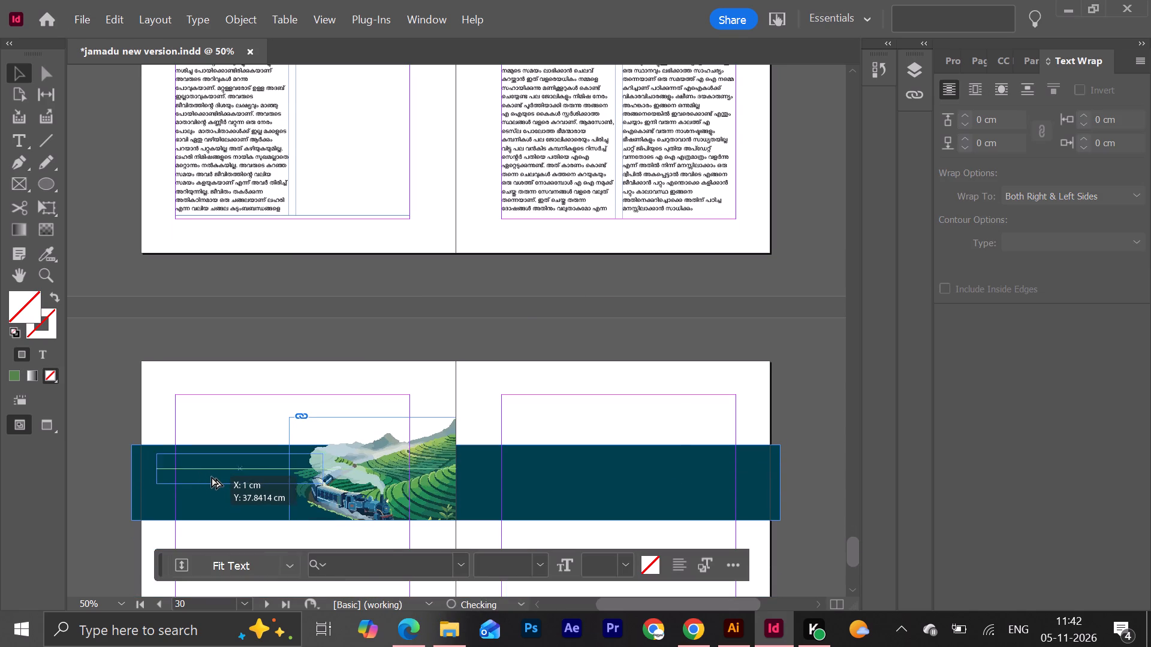
{"action": "left_click_drag", "start_coordinate": [212, 477], "coordinate": [219, 477], "text": "alt"}
Replace all the text in the copied heading on page 30 with the article title from the clipboard.
{"action": "double_click", "coordinate": [221, 467]}
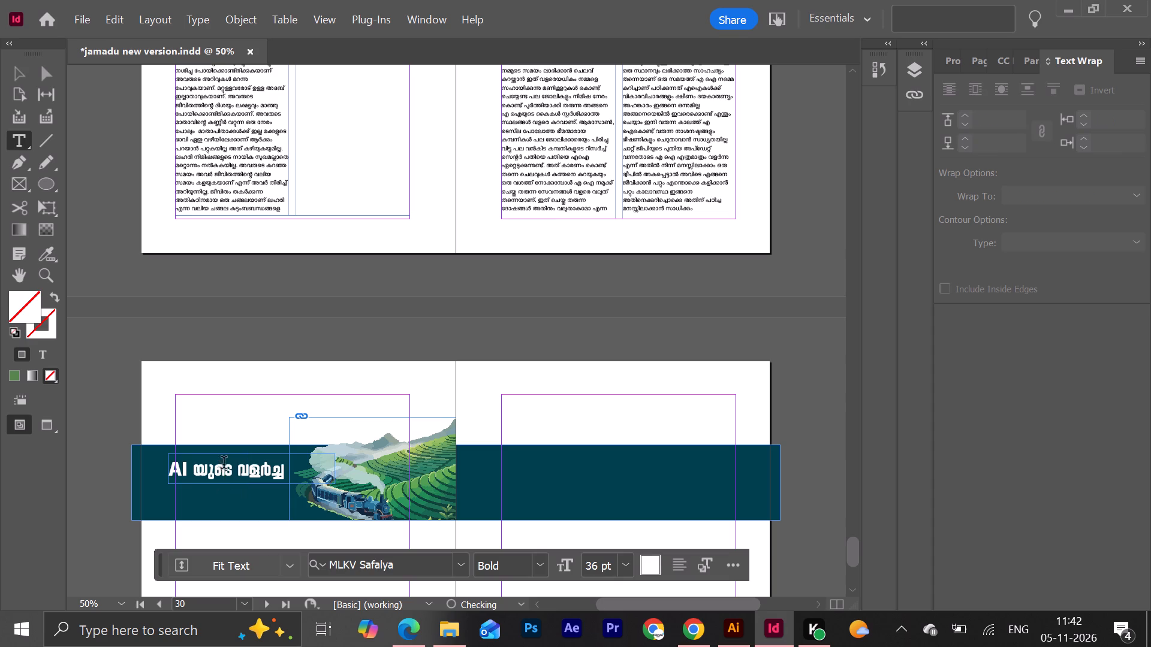
{"action": "key", "text": "ctrl+a"}
{"action": "key", "text": "ctrl+v"}
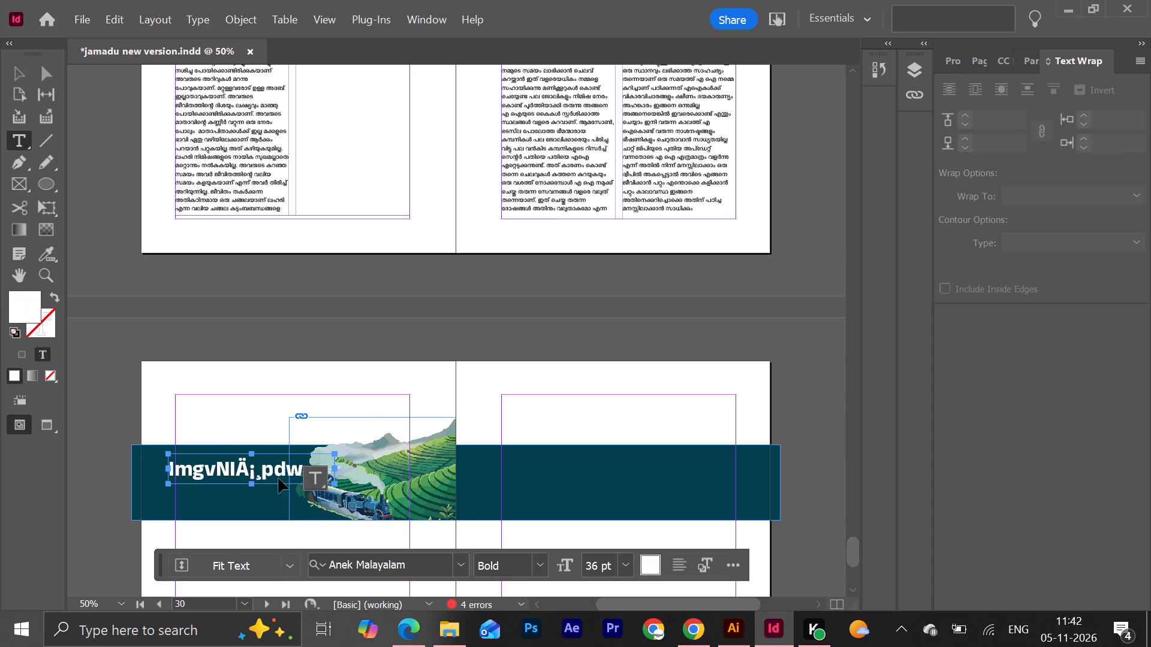
Set the font of the pasted page 30 title to MLKV Safalya Bold.
{"action": "double_click", "coordinate": [244, 466], "text": "ctrl"}
{"action": "left_click", "coordinate": [240, 462], "text": "ctrl"}
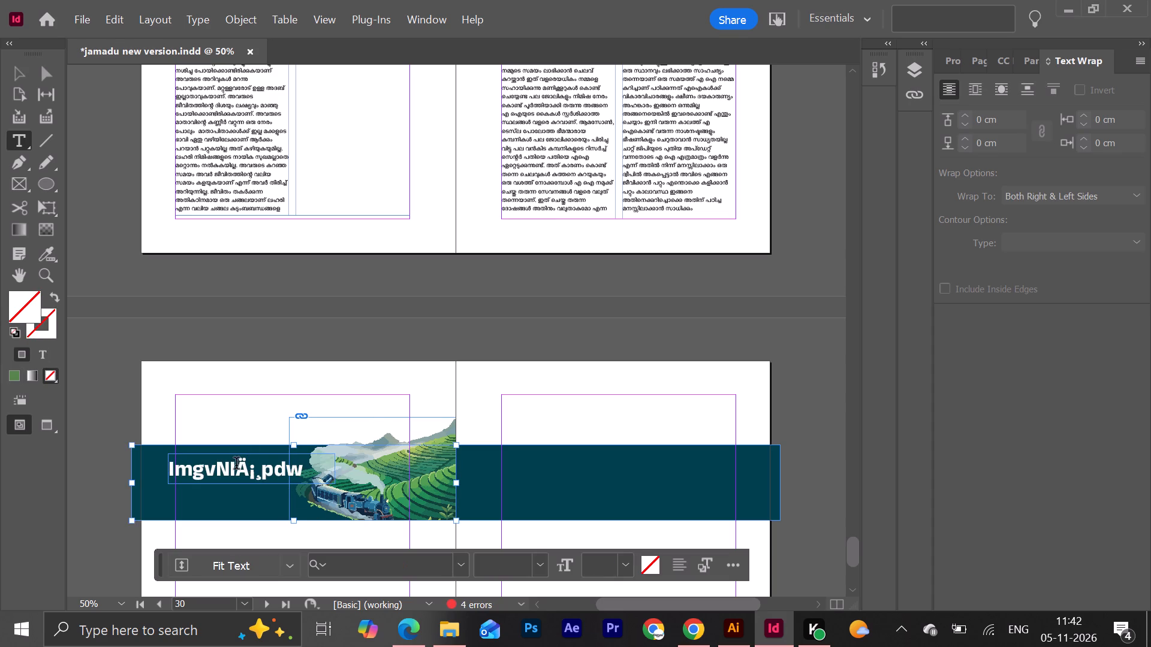
{"action": "double_click", "coordinate": [234, 466]}
{"action": "left_click", "coordinate": [398, 561]}
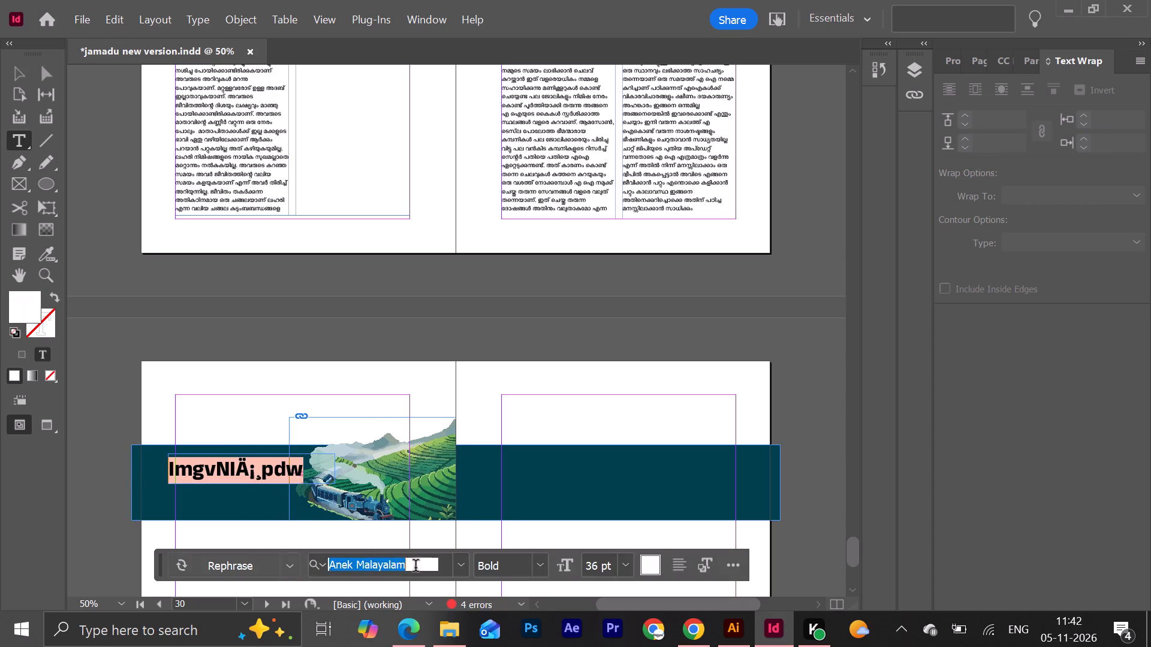
{"action": "key", "text": "s"}
{"action": "type", "text": "afa"}
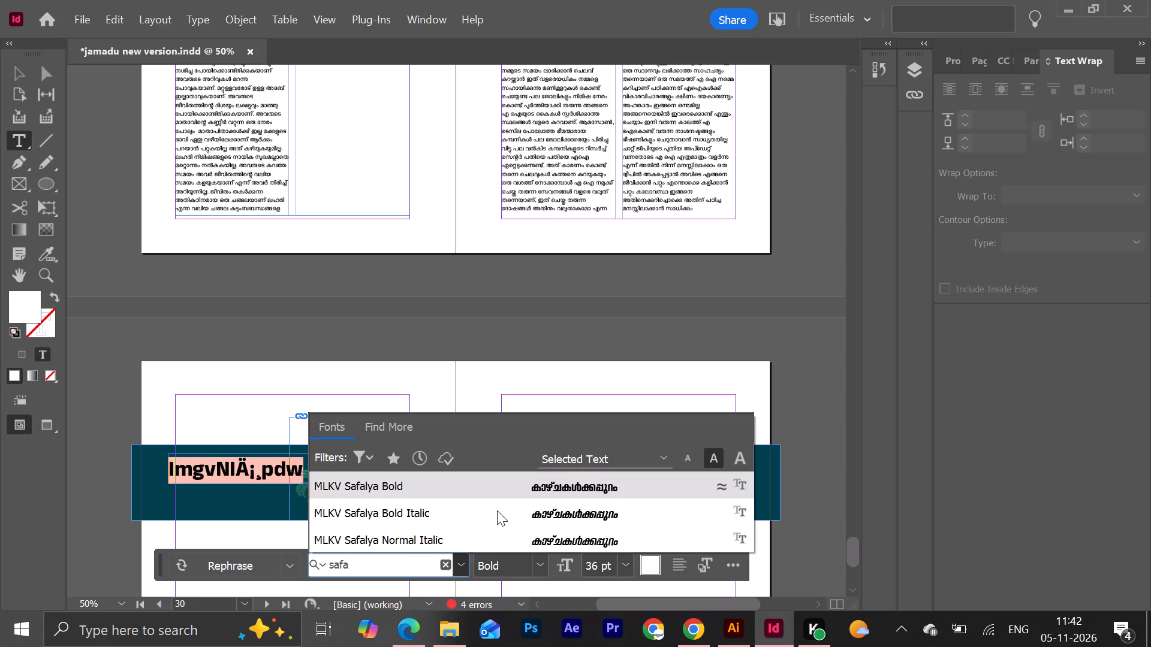
{"action": "left_click", "coordinate": [496, 487]}
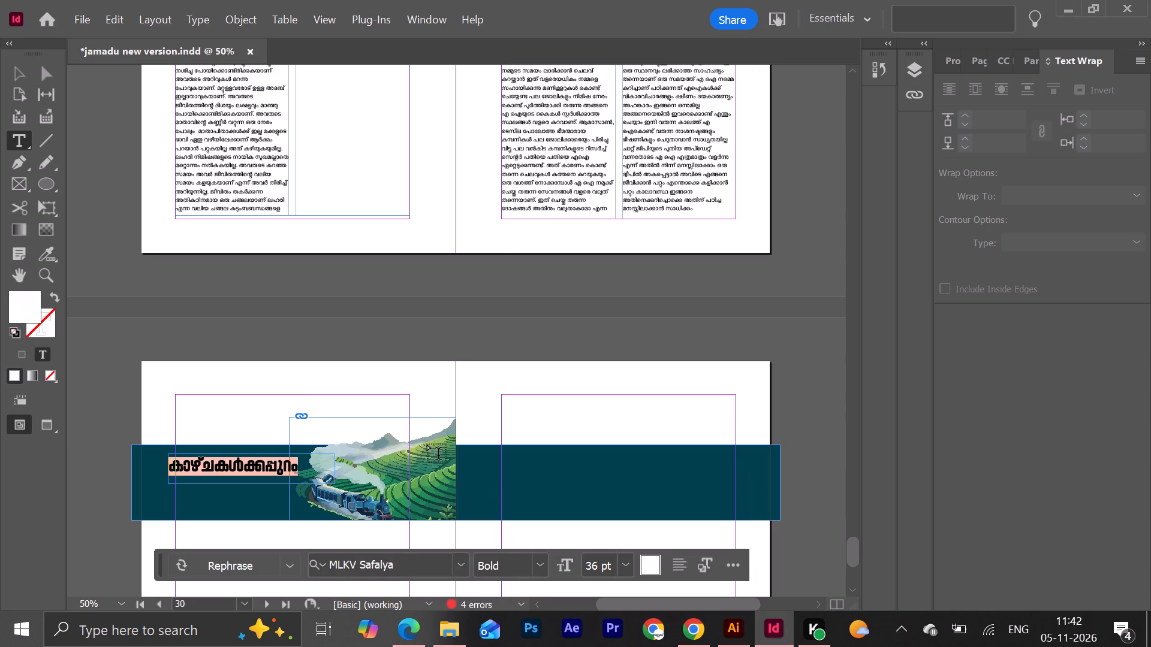
Move the title "കാഴ്ചകൾക്കപ്പുറം" down in the teal band with its frame on page 30's outer margin, and preview the spread.
{"action": "left_click", "coordinate": [10, 75]}
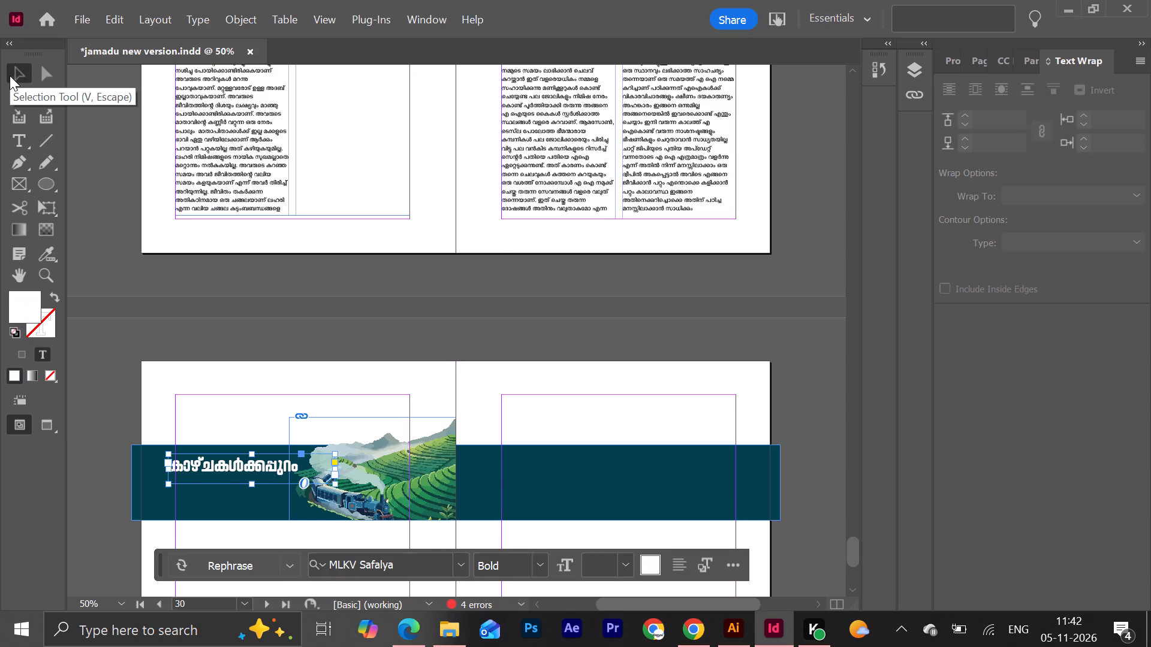
{"action": "left_click_drag", "start_coordinate": [251, 468], "coordinate": [259, 491]}
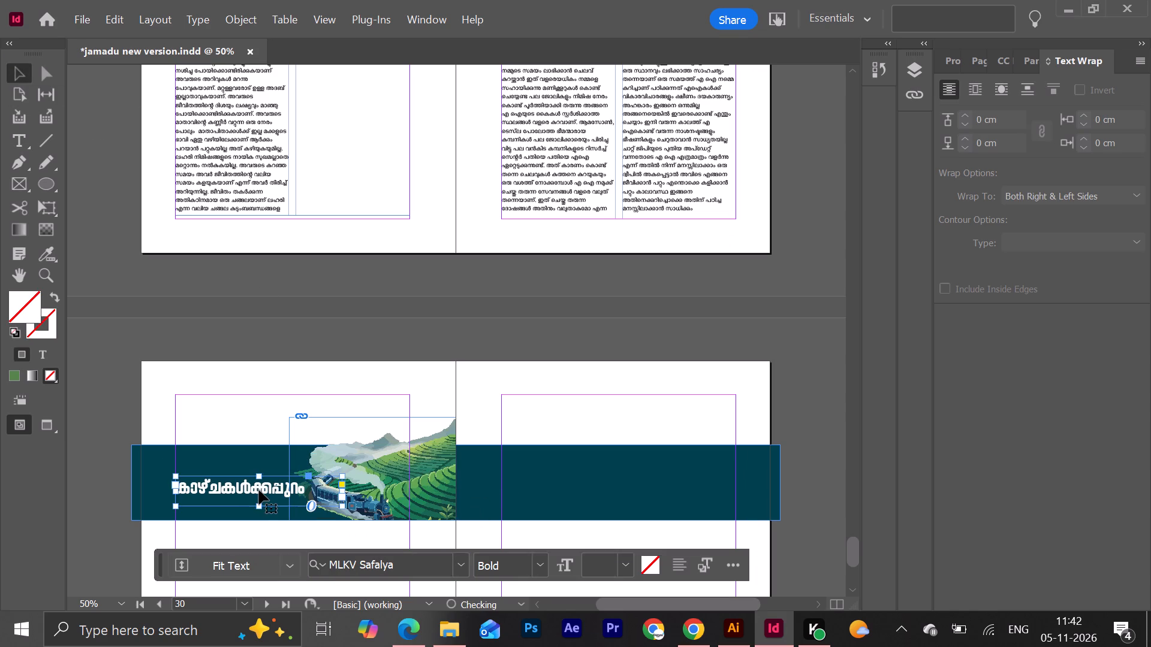
{"action": "key", "text": "shift+w"}
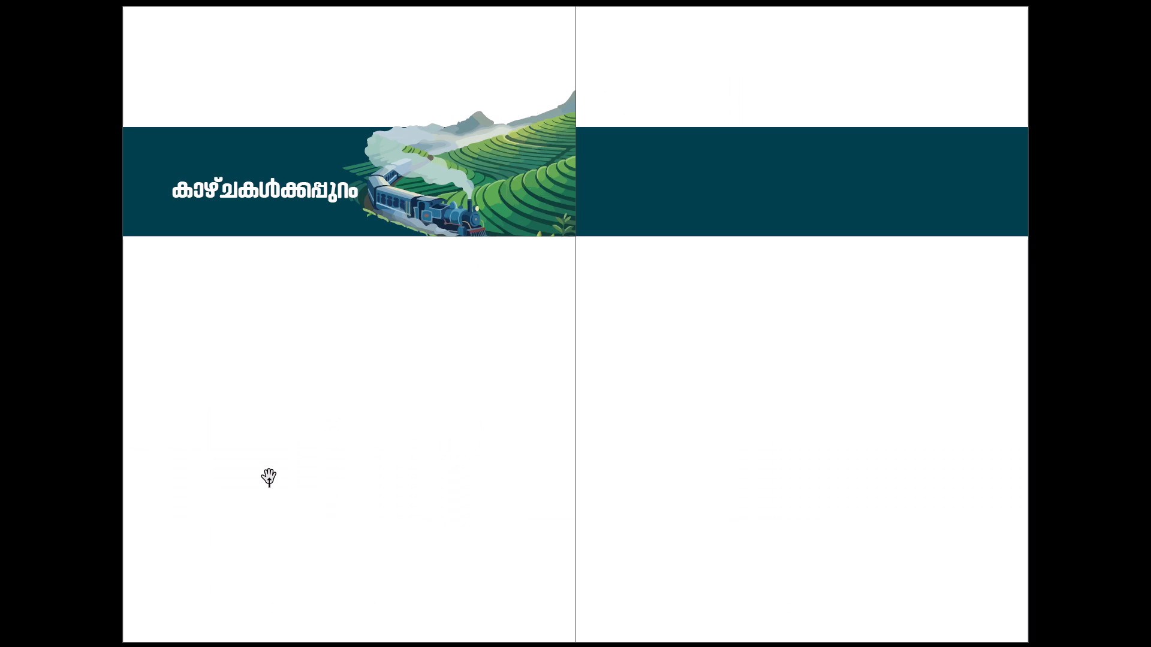
{"action": "key", "text": "shift+w"}
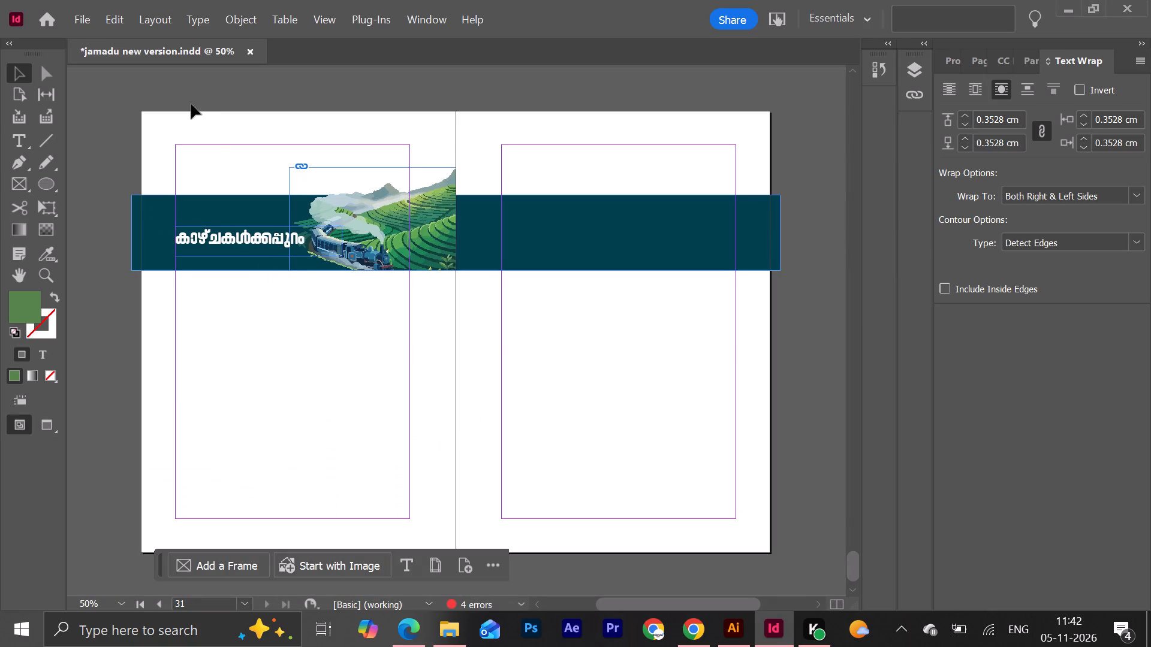
Shift the title slightly up along the margin to about the vertical middle of the teal band.
{"action": "left_click_drag", "start_coordinate": [216, 240], "coordinate": [217, 239]}
{"action": "left_click_drag", "start_coordinate": [217, 239], "coordinate": [218, 231]}
{"action": "left_click_drag", "start_coordinate": [218, 226], "coordinate": [215, 237]}
{"action": "left_click_drag", "start_coordinate": [215, 231], "coordinate": [215, 217]}
{"action": "left_click", "coordinate": [236, 265]}
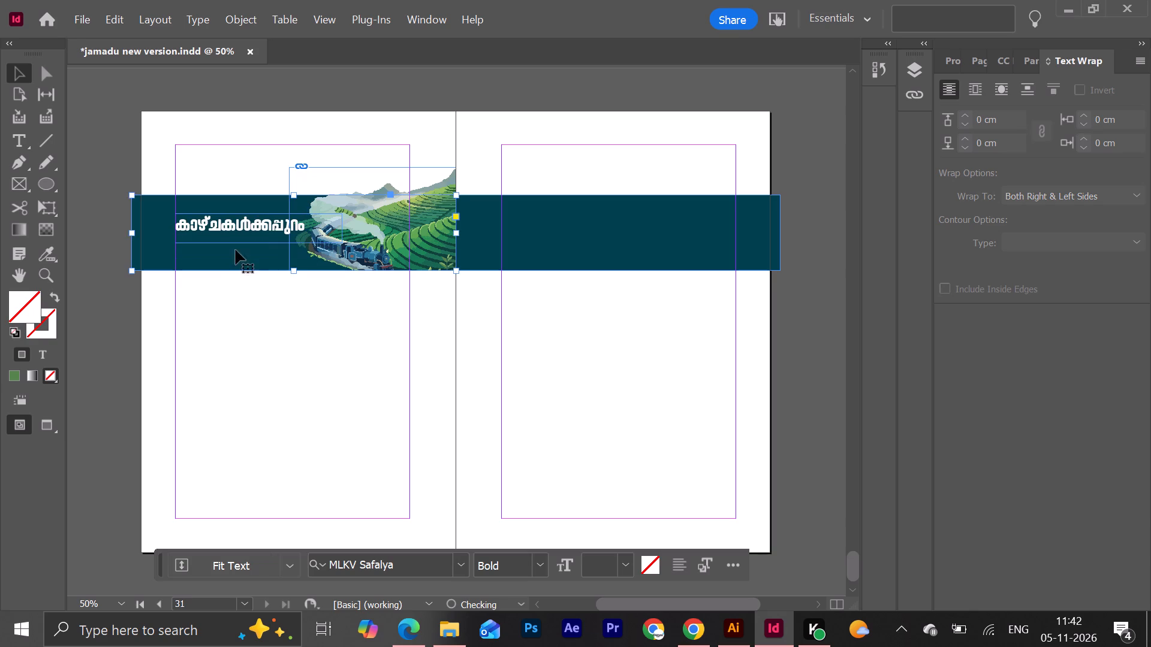
{"action": "left_click", "coordinate": [230, 294]}
{"action": "left_click_drag", "start_coordinate": [231, 229], "coordinate": [231, 237]}
Copy the author byline from page 28's band to directly beneath the page 30 title, aligned with the outer margin.
{"action": "scroll", "coordinate": [426, 213], "scroll_direction": "up", "scroll_amount": 2}
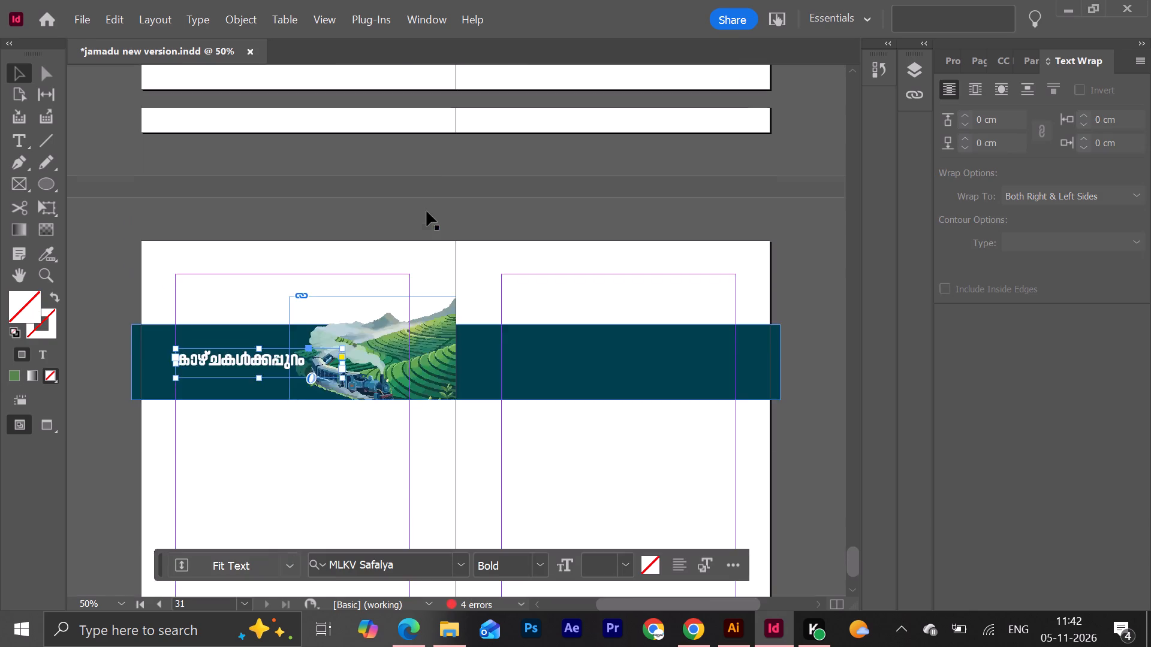
{"action": "scroll", "coordinate": [427, 211], "scroll_direction": "up", "scroll_amount": 6}
{"action": "scroll", "coordinate": [326, 156], "scroll_direction": "up", "scroll_amount": 4}
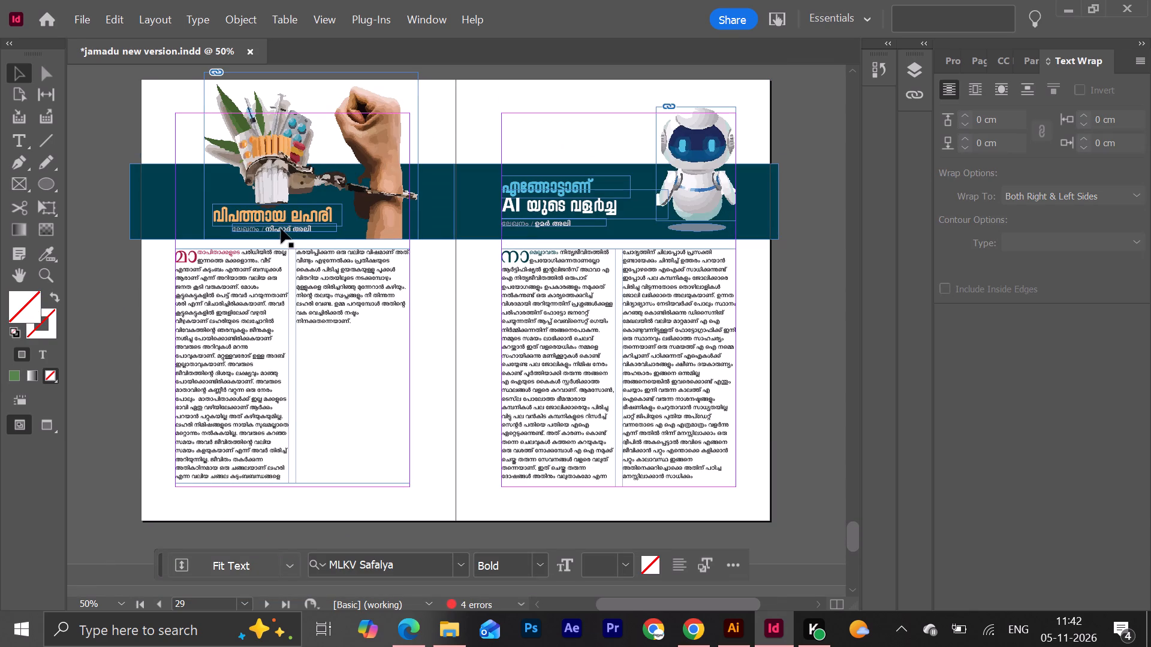
{"action": "left_click", "coordinate": [281, 229]}
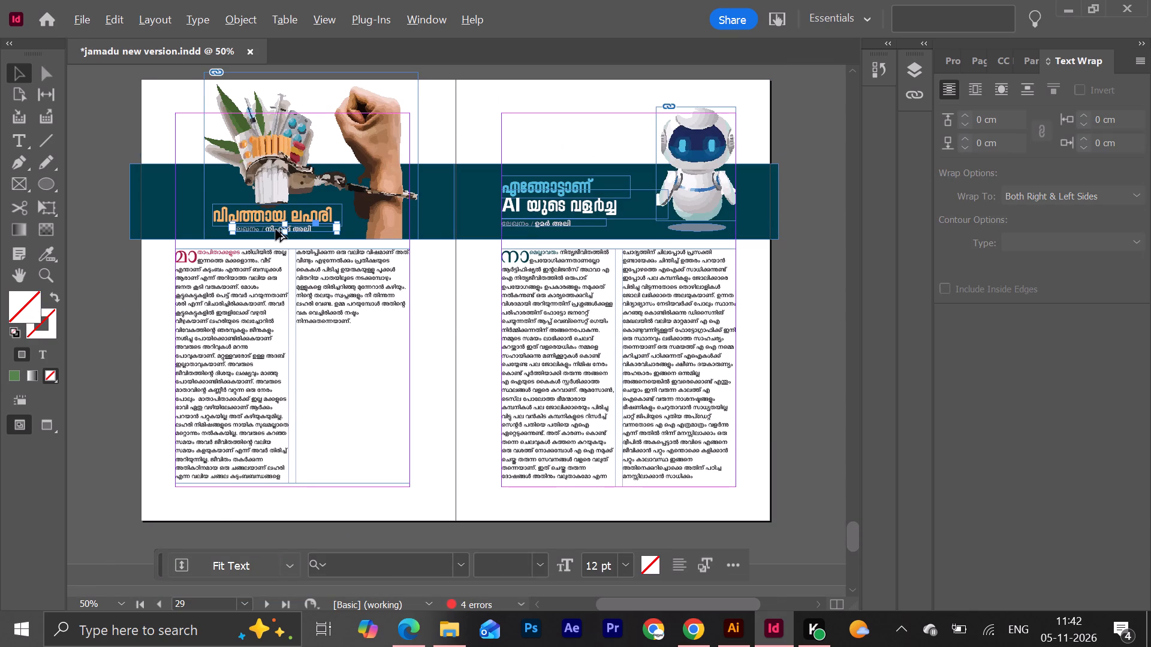
{"action": "left_click_drag", "start_coordinate": [270, 229], "coordinate": [300, 646], "text": "alt"}
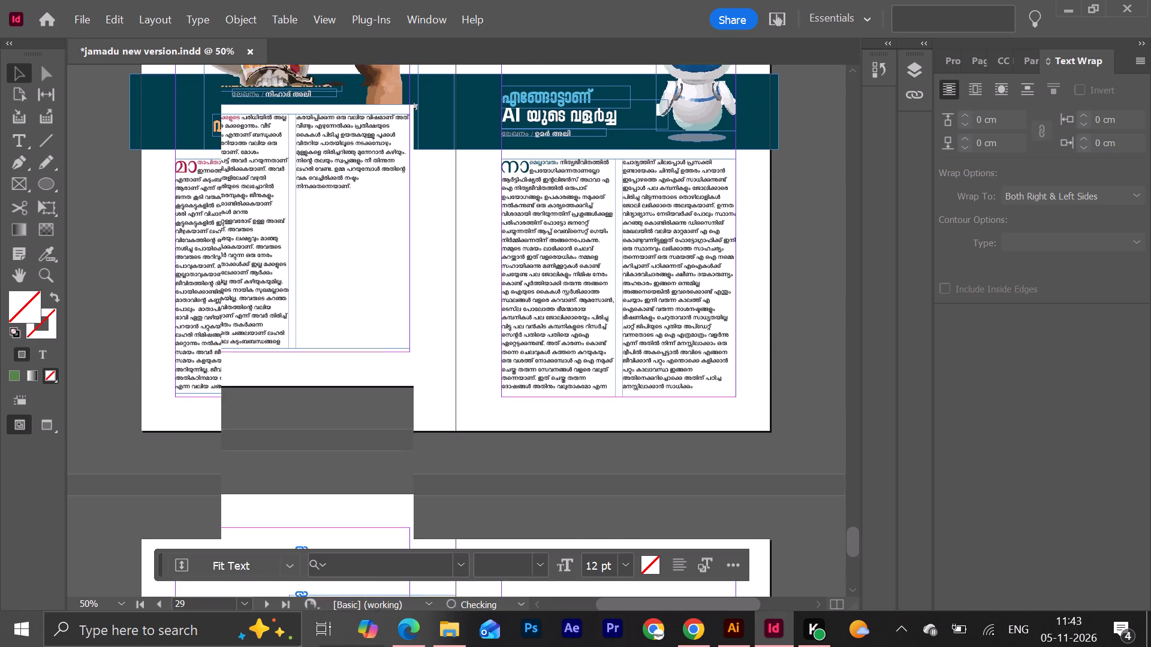
{"action": "left_click_drag", "start_coordinate": [300, 646], "coordinate": [281, 644], "text": "alt"}
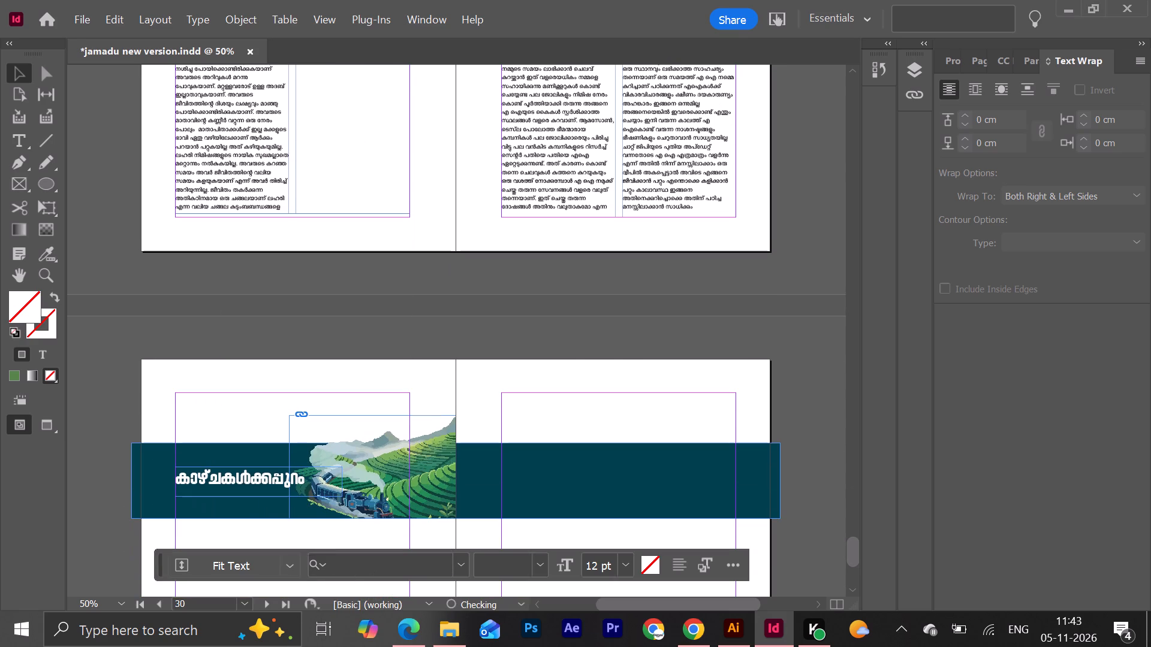
{"action": "left_click_drag", "start_coordinate": [281, 644], "coordinate": [215, 451], "text": "alt"}
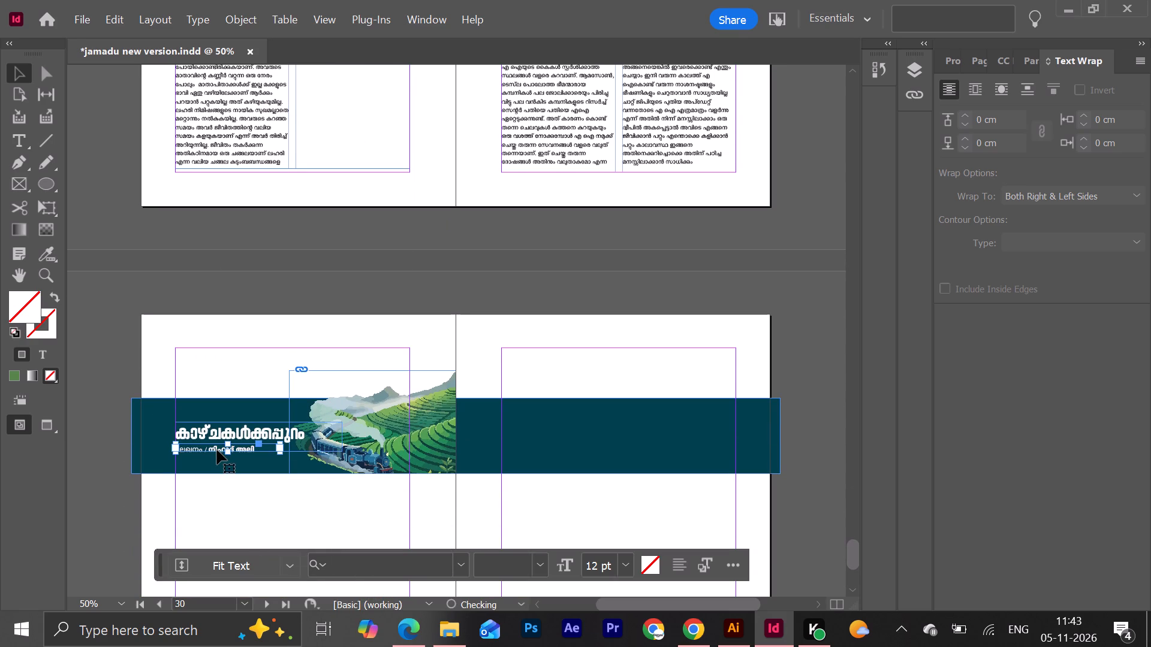
Select the author's name in the copied byline on page 30.
{"action": "double_click", "coordinate": [215, 449]}
{"action": "left_click_drag", "start_coordinate": [210, 448], "coordinate": [312, 456]}
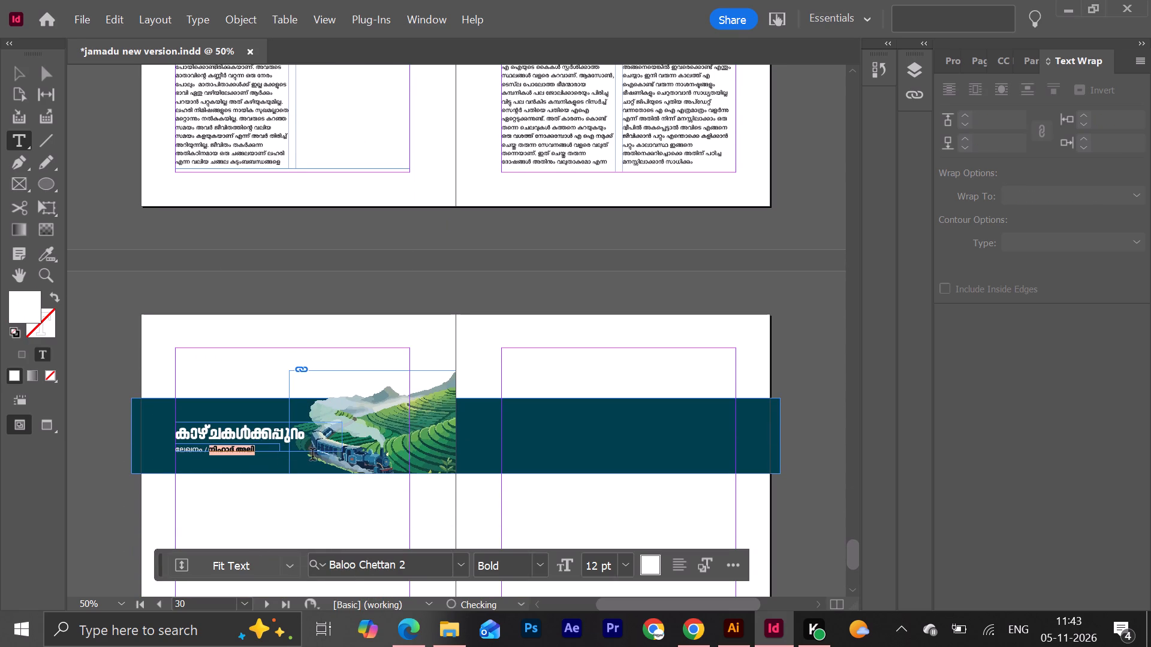
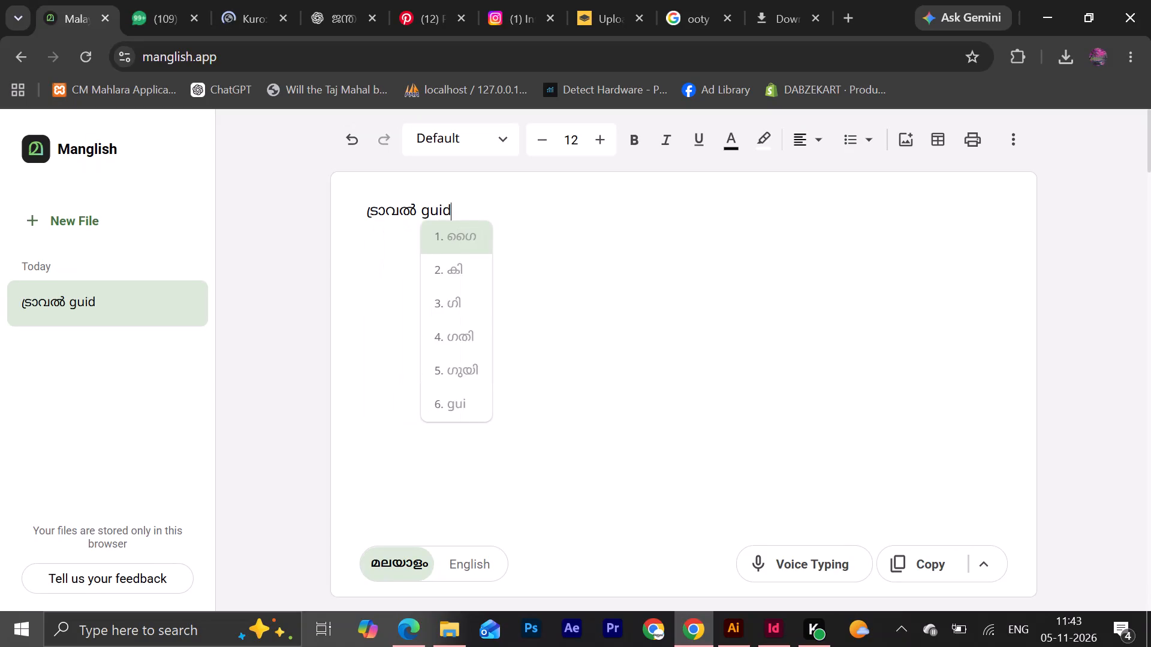
Finish writing "ട്രാവൽ ഗൈഡ്" in Manglish and copy the phrase.
{"action": "type", "text": "e"}
{"action": "key", "text": "space"}
{"action": "left_click", "coordinate": [930, 562]}
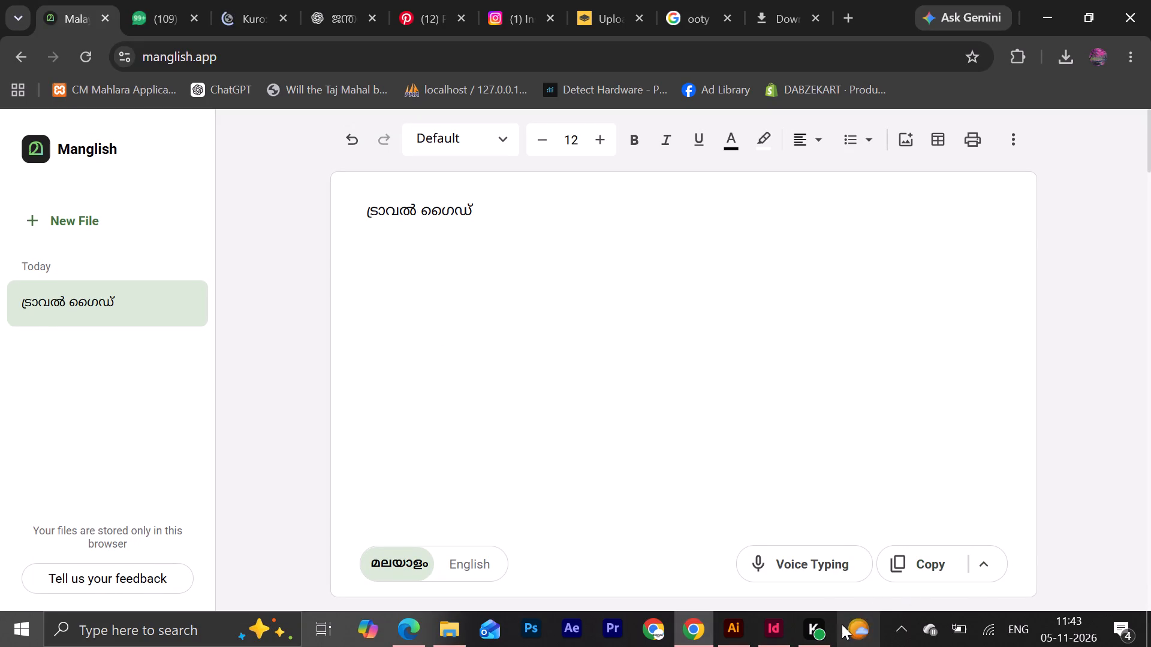
Switch to InDesign and replace the label before the author's name in the page 30 byline with "ട്രാവൽ ഗൈഡ്".
{"action": "left_click", "coordinate": [764, 638]}
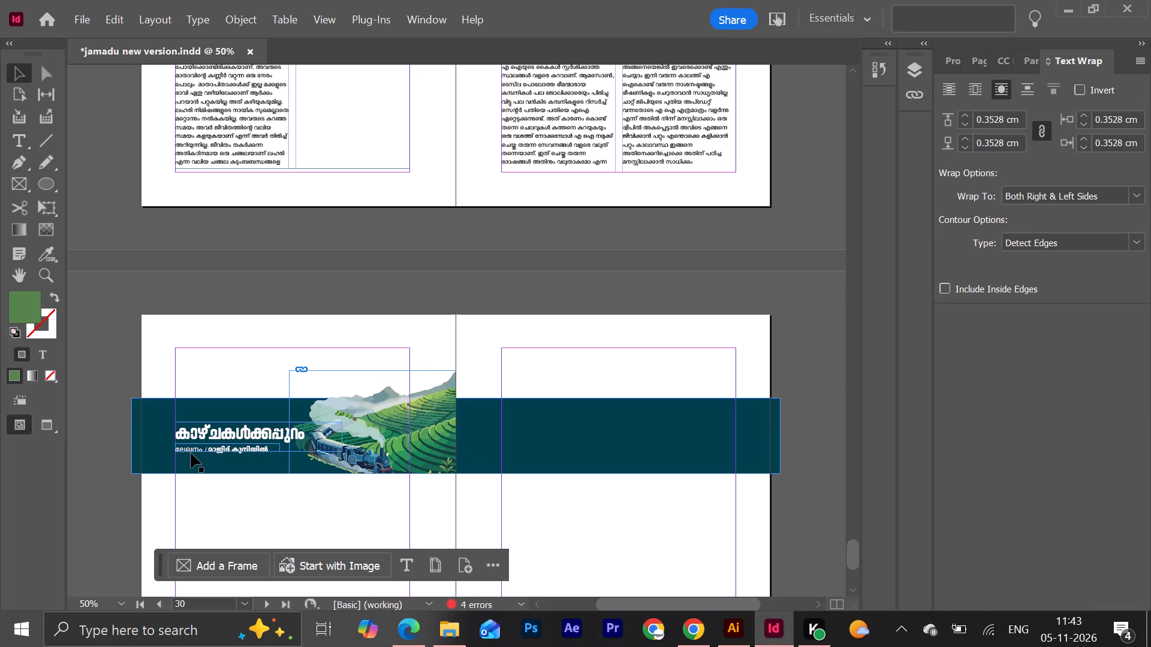
{"action": "double_click", "coordinate": [191, 451]}
{"action": "double_click", "coordinate": [196, 450]}
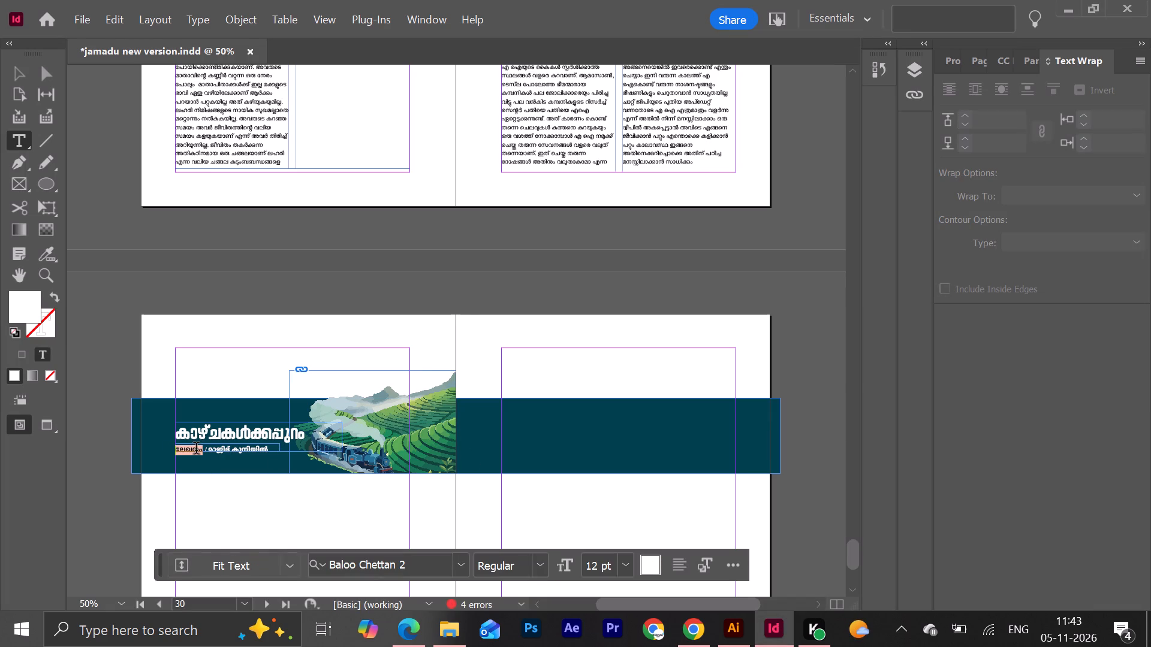
{"action": "key", "text": "ctrl+v"}
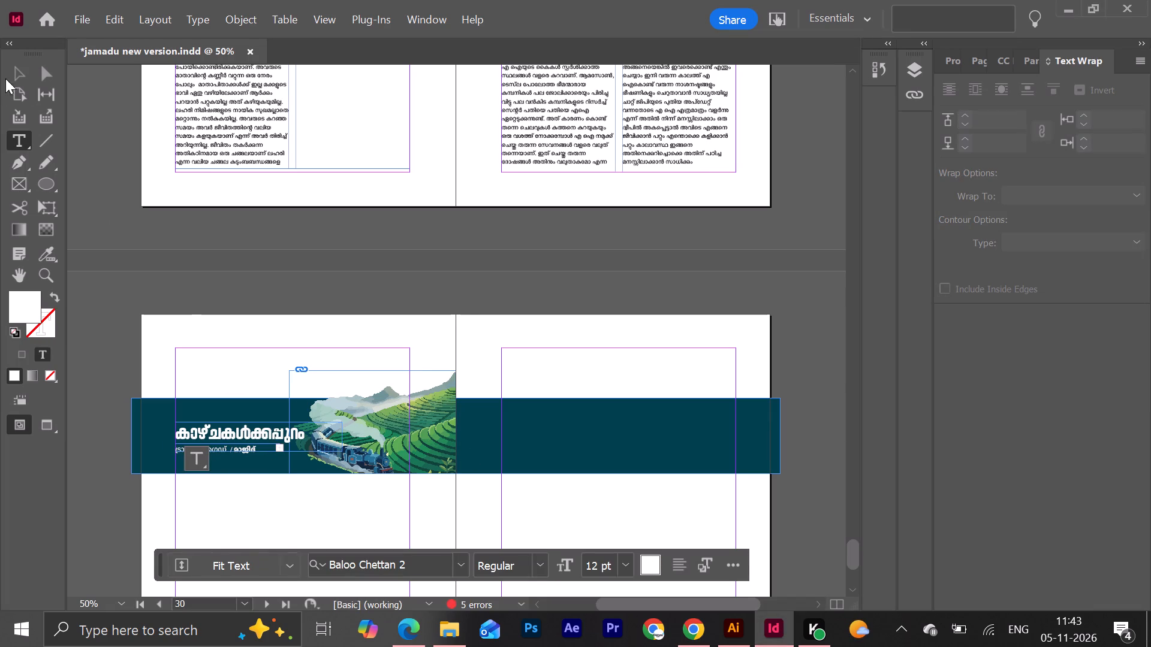
{"action": "left_click", "coordinate": [8, 75]}
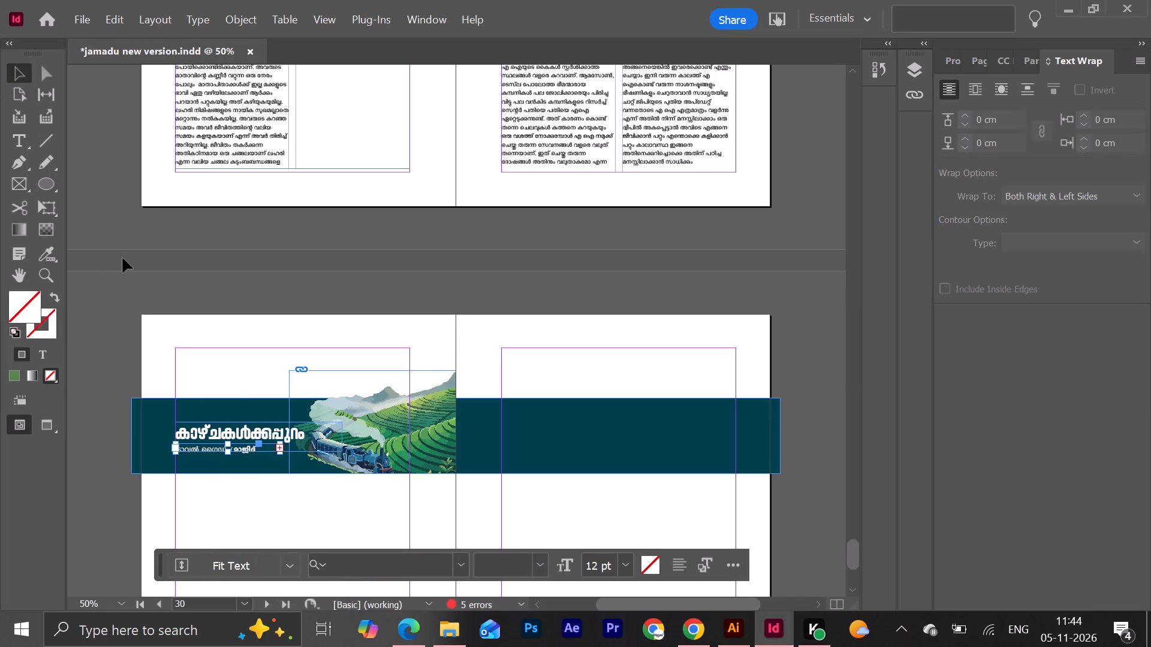
{"action": "left_click", "coordinate": [123, 258]}
Widen and slightly deepen the page 30 byline frame so the whole byline fits on one line, and preview the spread.
{"action": "left_click", "coordinate": [246, 448]}
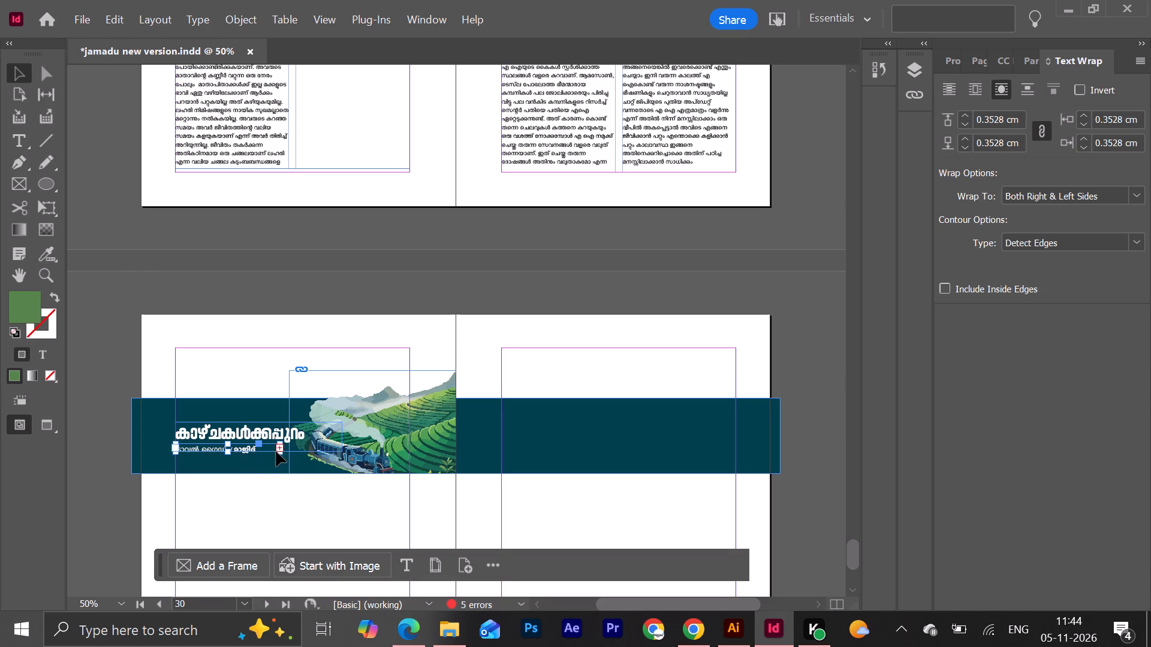
{"action": "left_click_drag", "start_coordinate": [228, 452], "coordinate": [225, 476]}
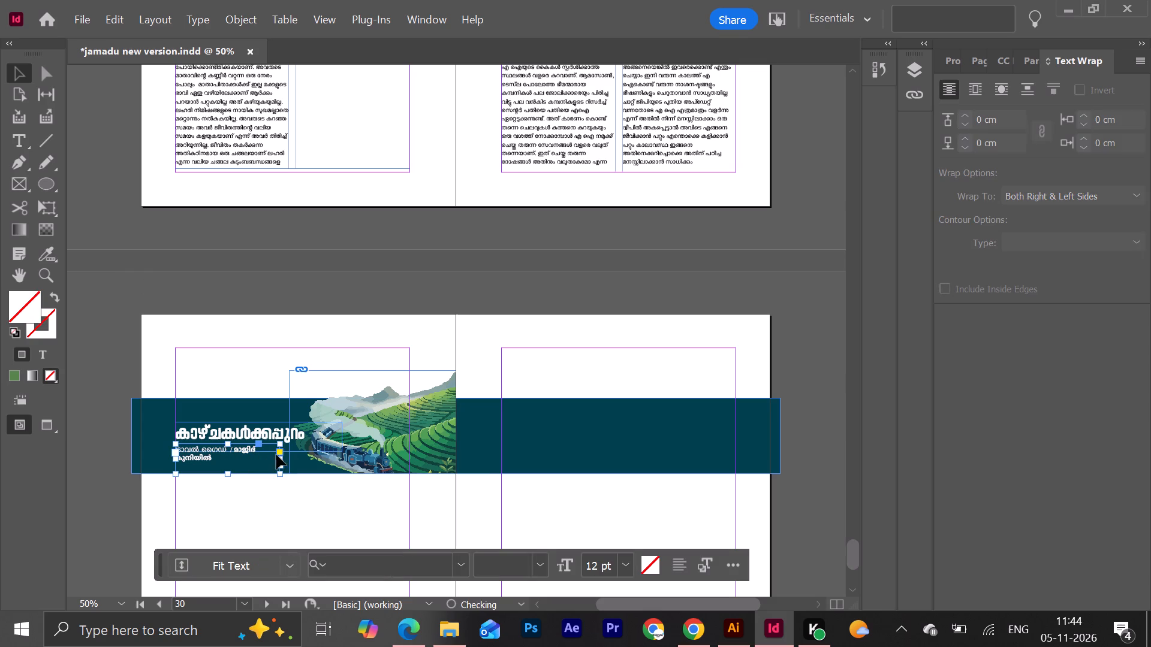
{"action": "left_click_drag", "start_coordinate": [281, 460], "coordinate": [334, 457]}
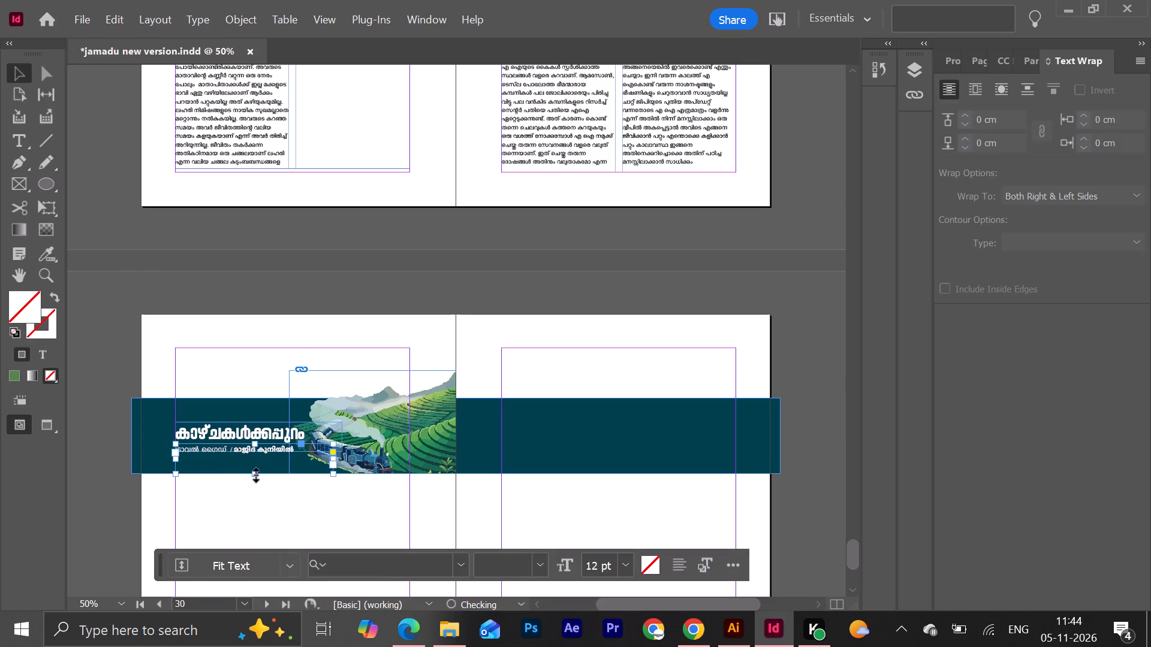
{"action": "left_click_drag", "start_coordinate": [255, 474], "coordinate": [256, 457]}
{"action": "left_click", "coordinate": [231, 306]}
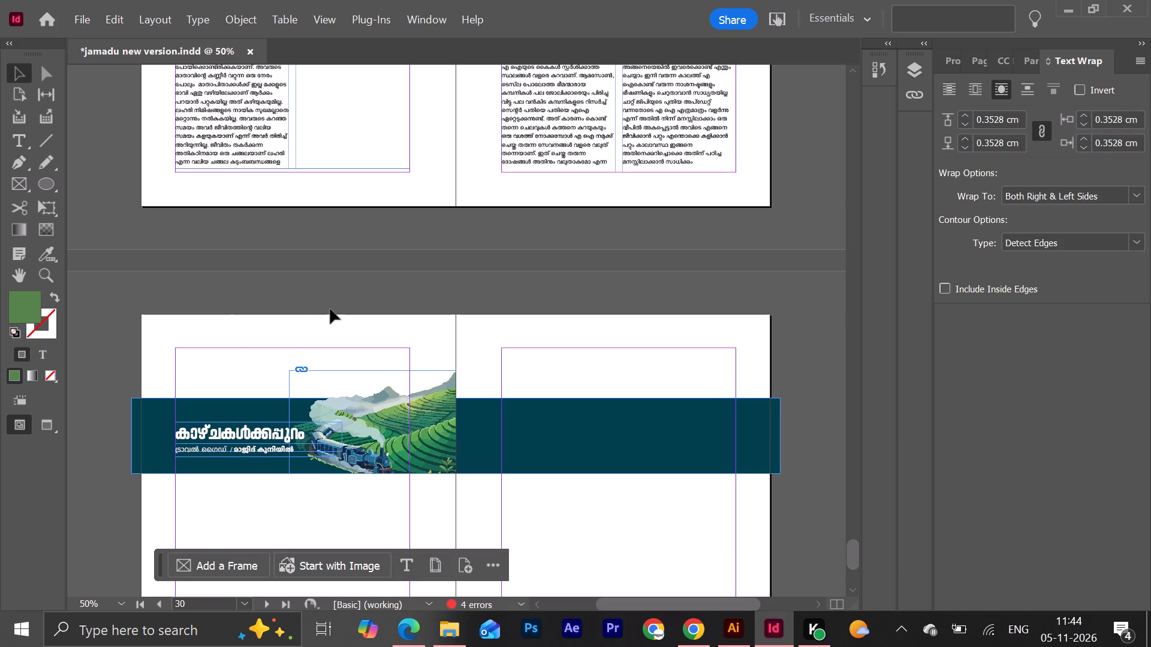
{"action": "key", "text": "shift+w"}
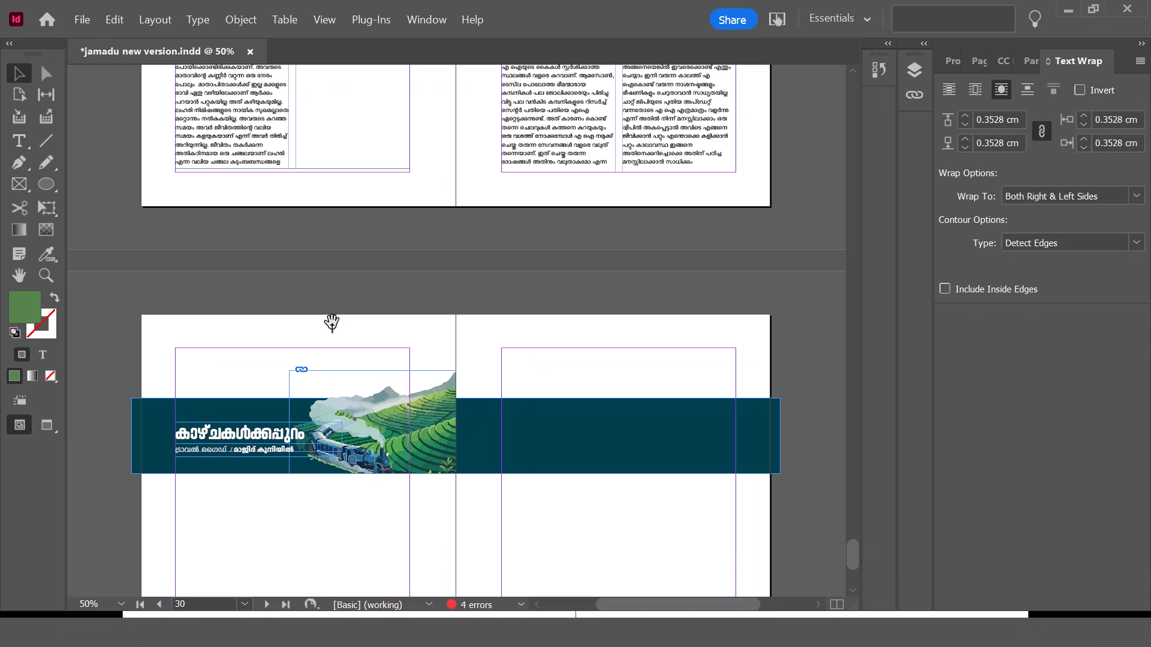
{"action": "key", "text": "shift+w"}
Select the two-column body text frame on page 29 as the source for the page 30–31 spread.
{"action": "scroll", "coordinate": [366, 310], "scroll_direction": "up", "scroll_amount": 9}
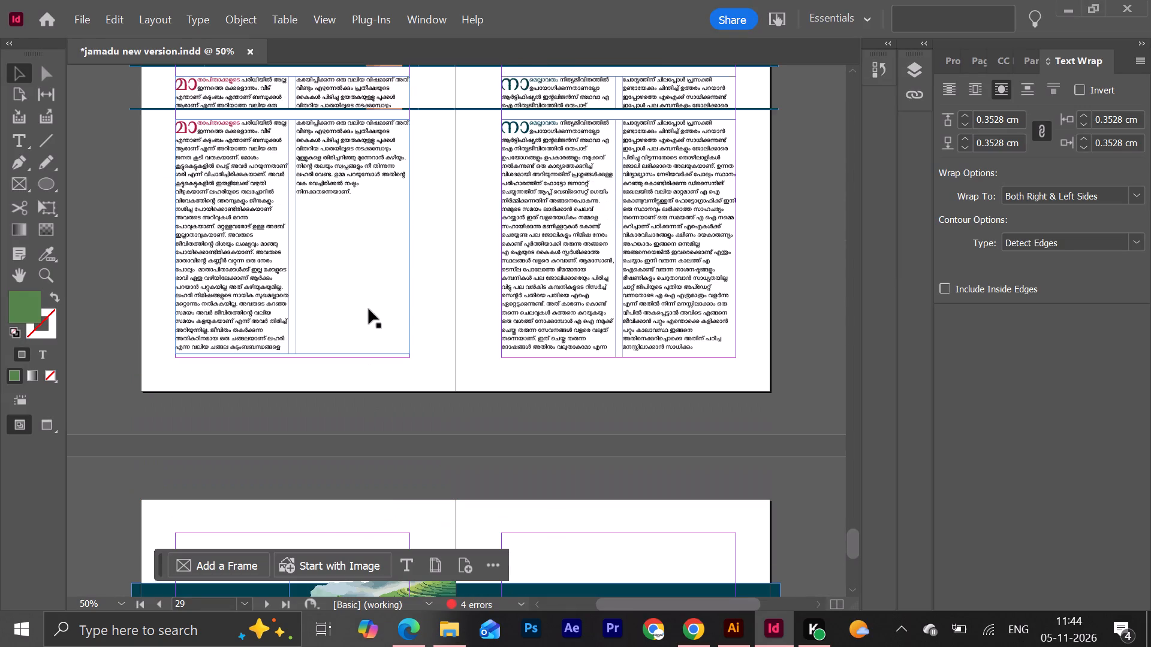
{"action": "left_click", "coordinate": [601, 272]}
{"action": "scroll", "coordinate": [315, 416], "scroll_direction": "down", "scroll_amount": 10}
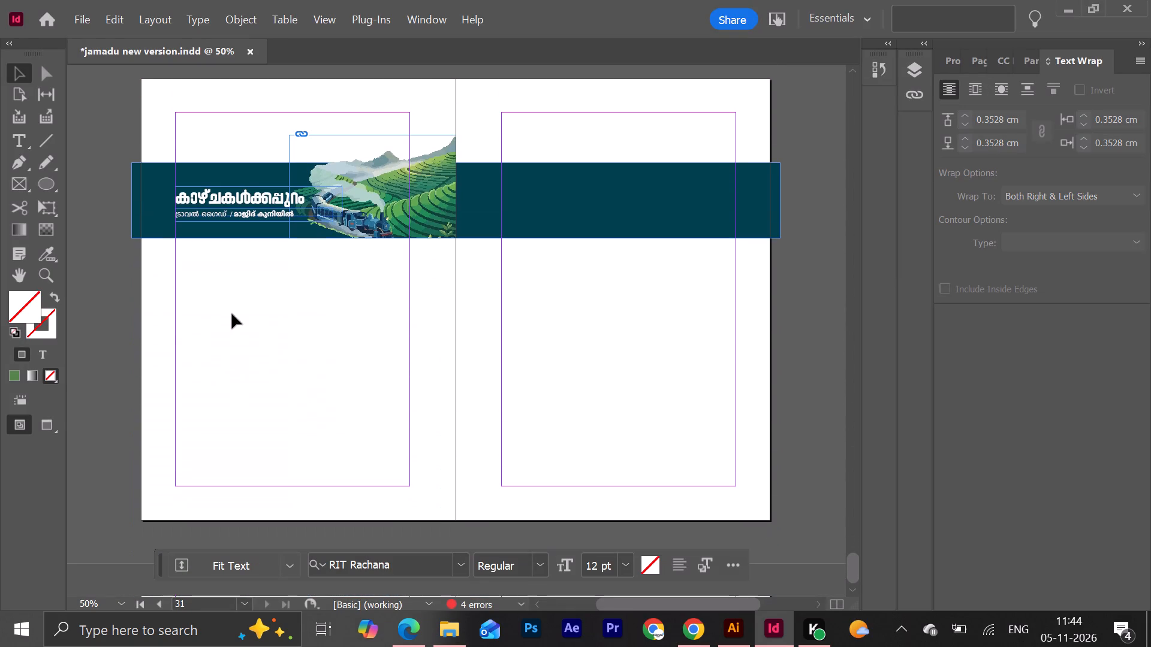
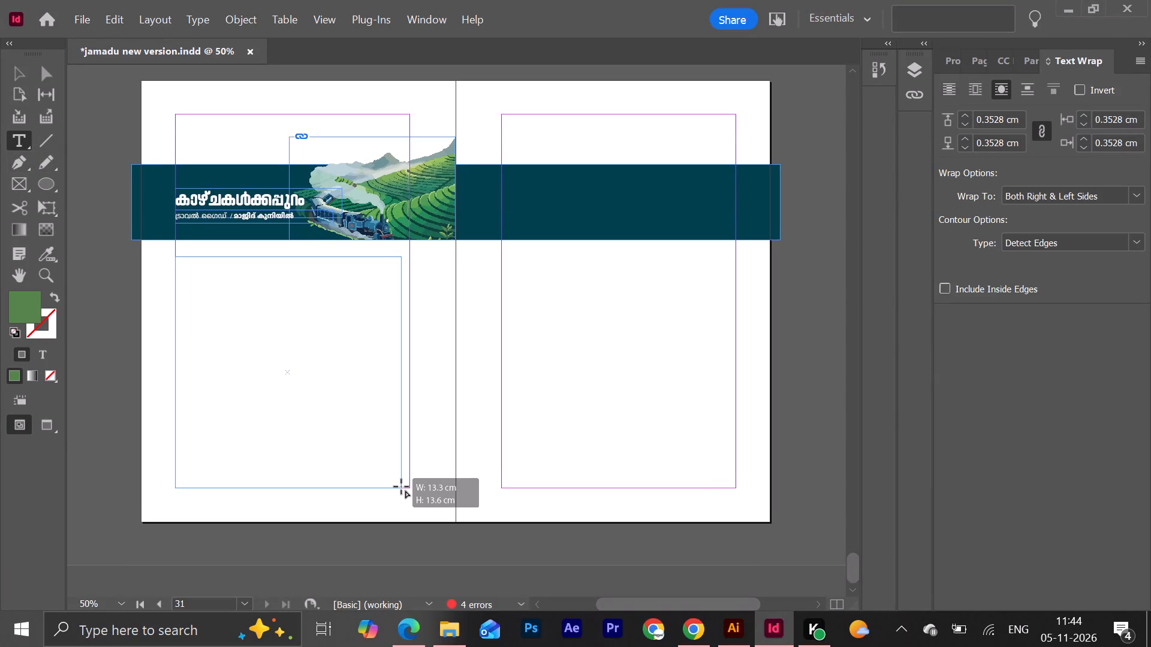
Draw a text frame about 13.8 by 13.6 cm below the header band on page 30 and paste the article text.
{"action": "left_click_drag", "start_coordinate": [401, 486], "coordinate": [412, 486]}
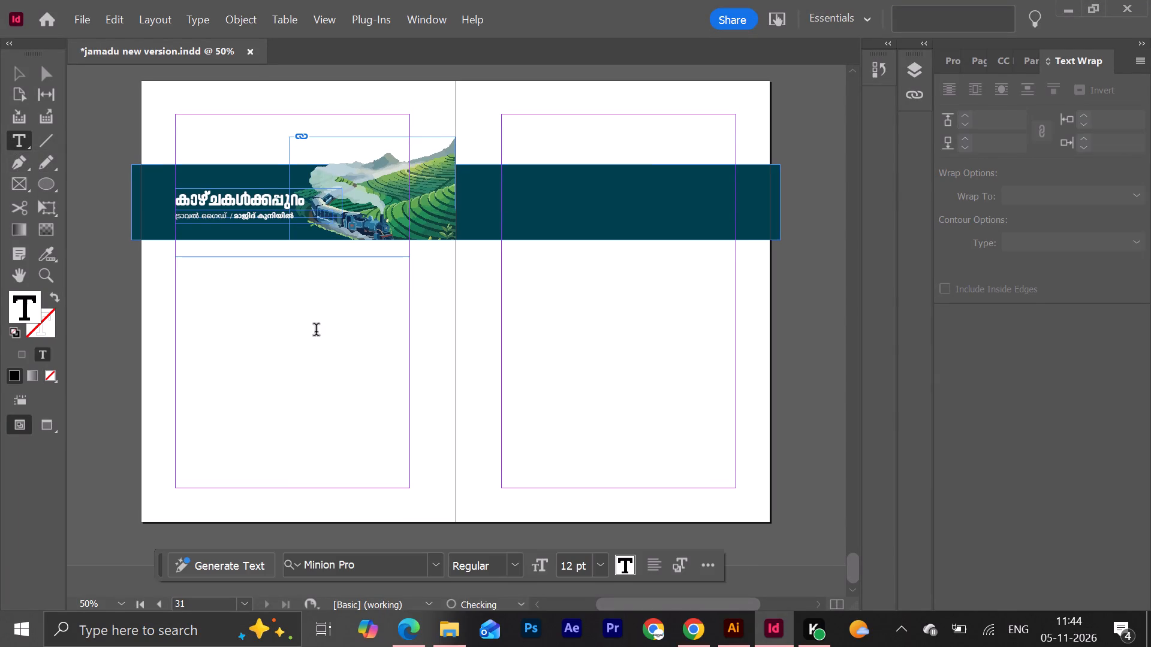
{"action": "key", "text": "ctrl+v"}
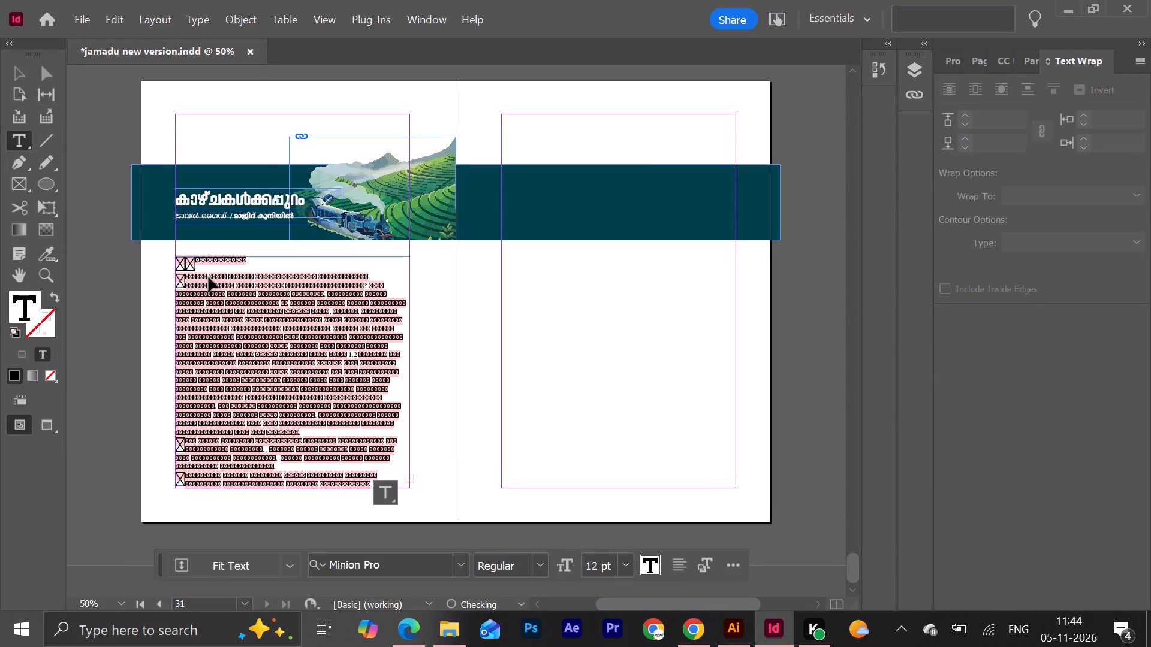
Set the font of all the pasted article text to RIT Rachana.
{"action": "key", "text": "ctrl+a"}
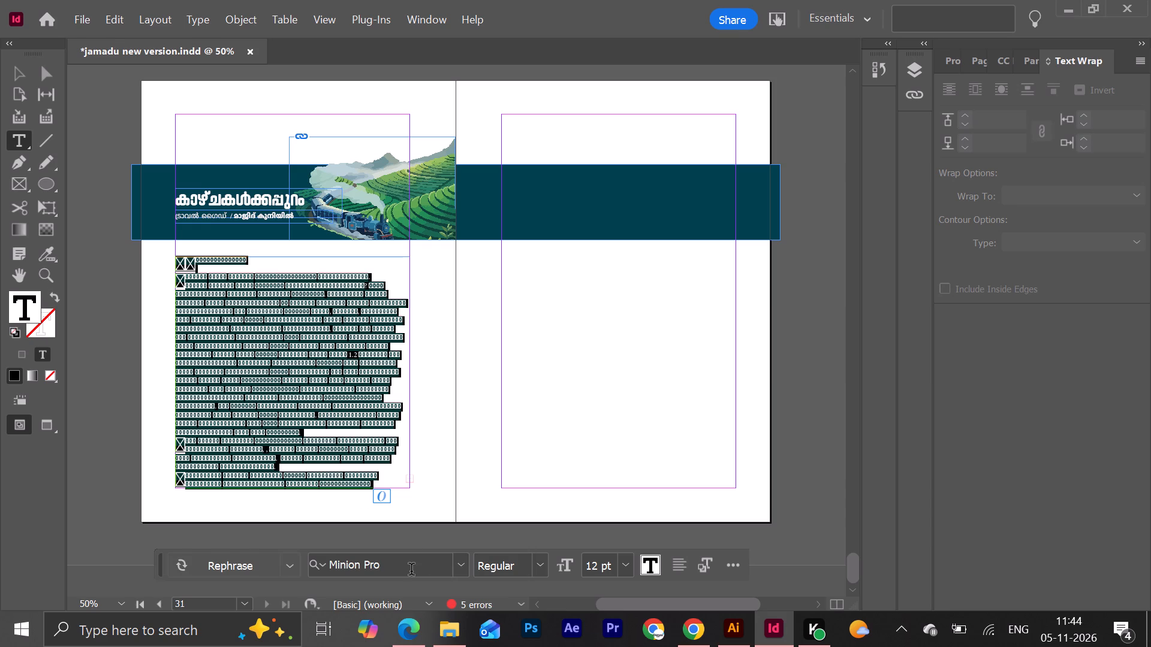
{"action": "left_click", "coordinate": [412, 572]}
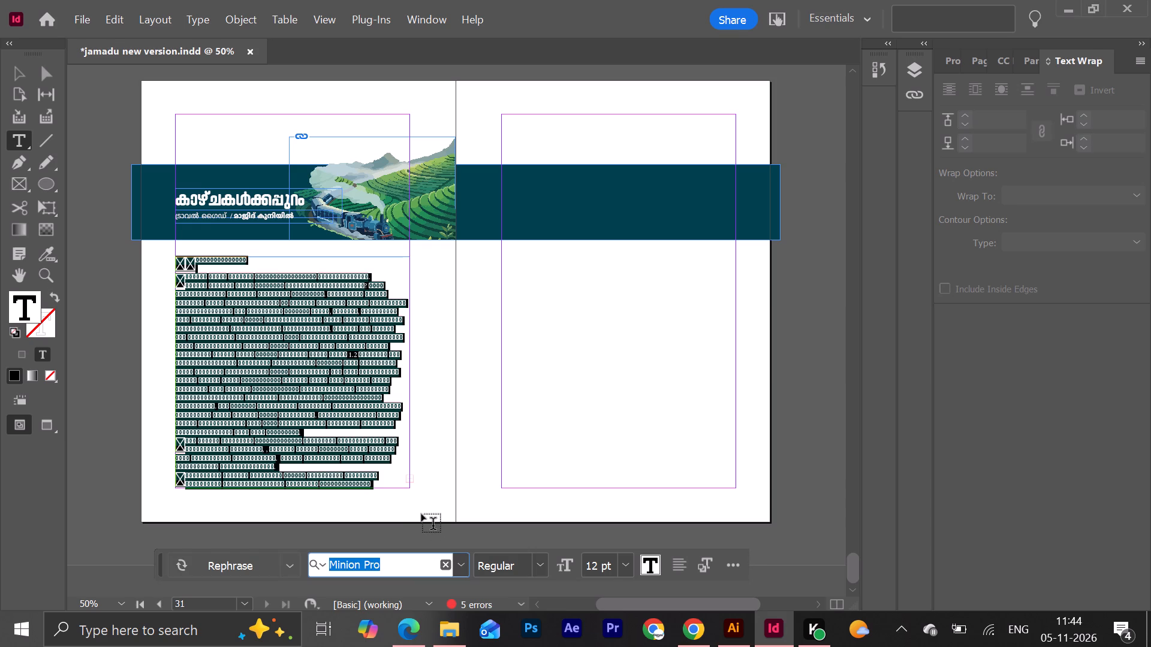
{"action": "key", "text": "r"}
{"action": "key", "text": "i"}
{"action": "key", "text": "t"}
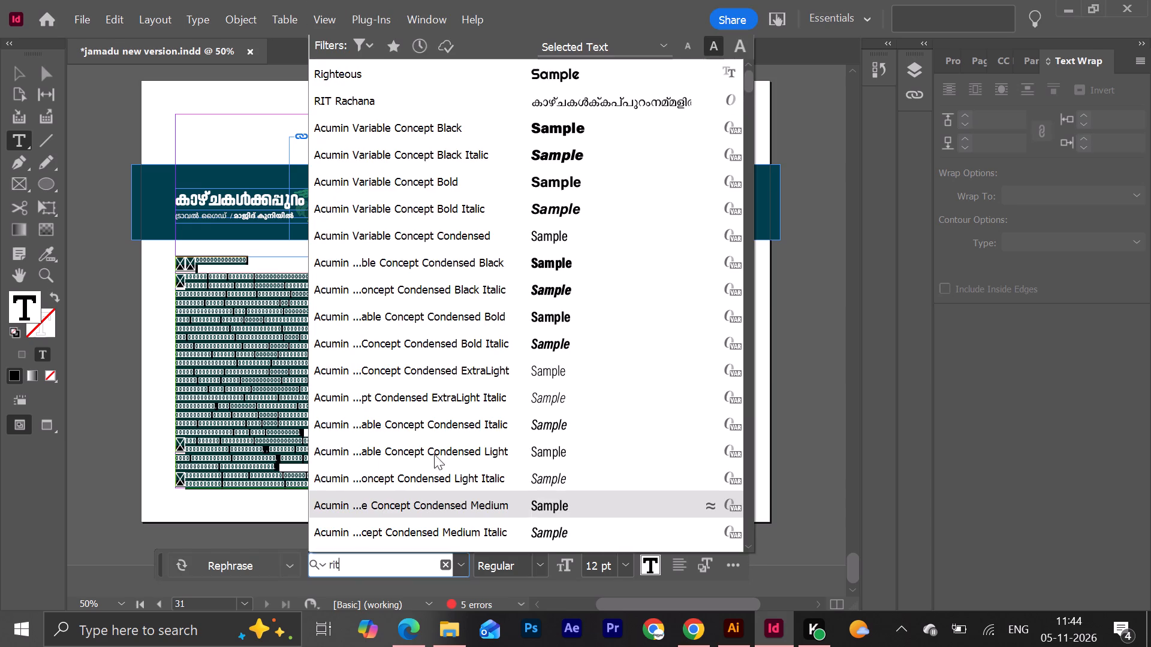
{"action": "left_click", "coordinate": [373, 108]}
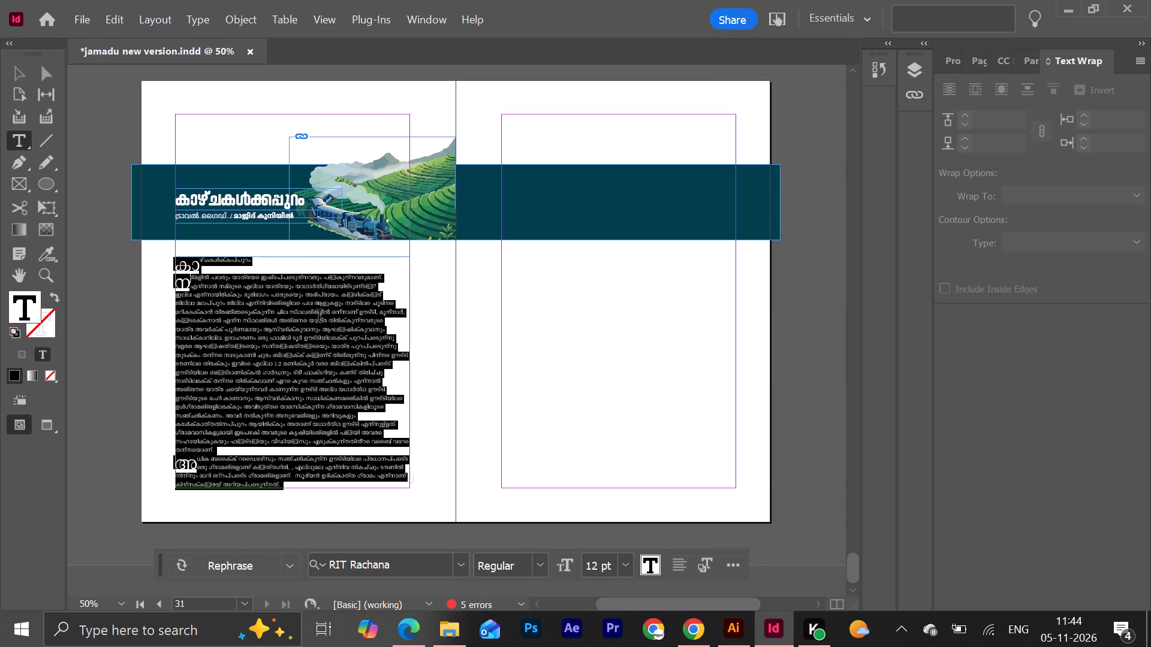
Remove the drop caps from the article text by setting the drop cap lines to 0.
{"action": "key", "text": "ctrl+alt+r"}
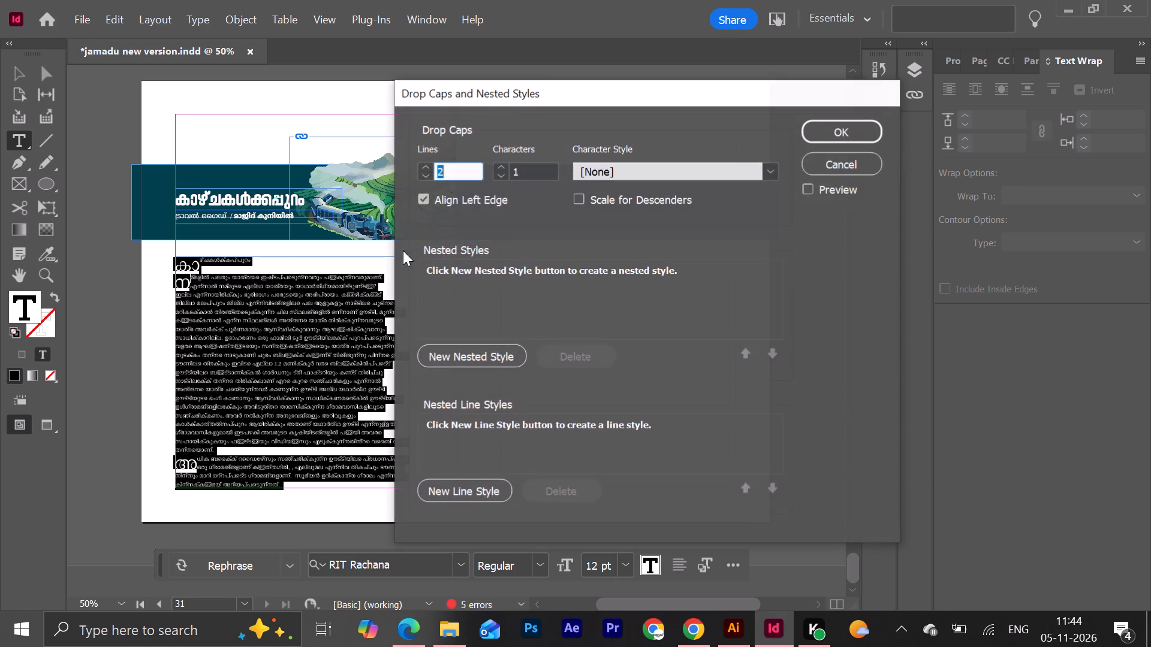
{"action": "triple_click", "coordinate": [423, 177]}
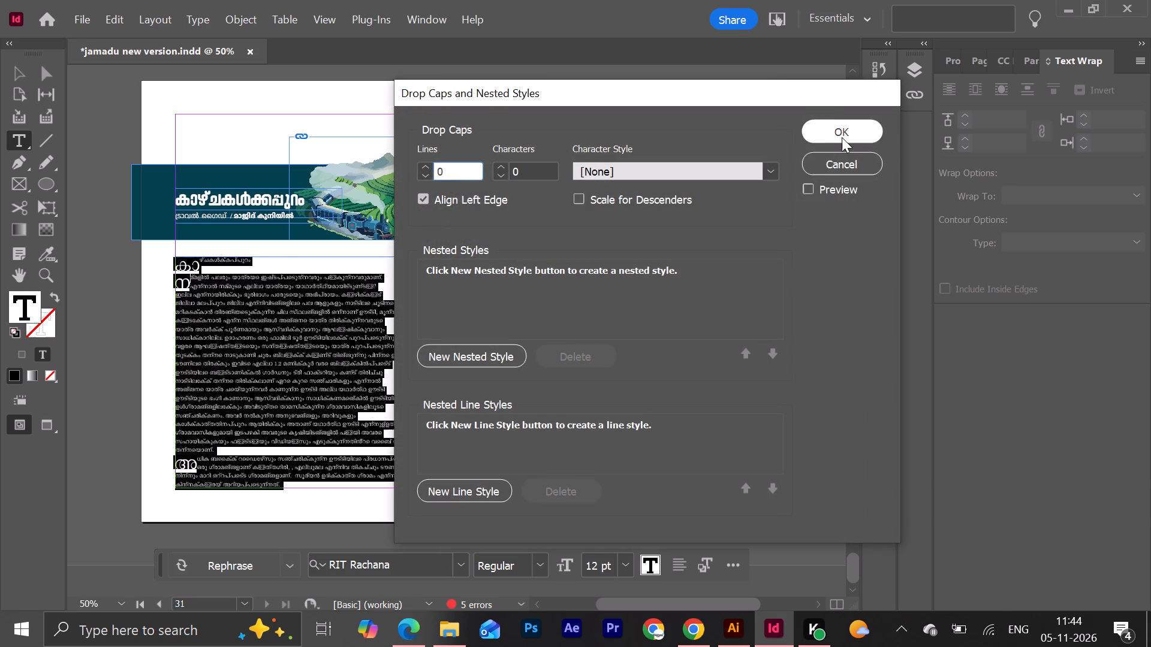
{"action": "left_click", "coordinate": [842, 137]}
Set the page 30 body text frame to two columns.
{"action": "key", "text": "ctrl+b"}
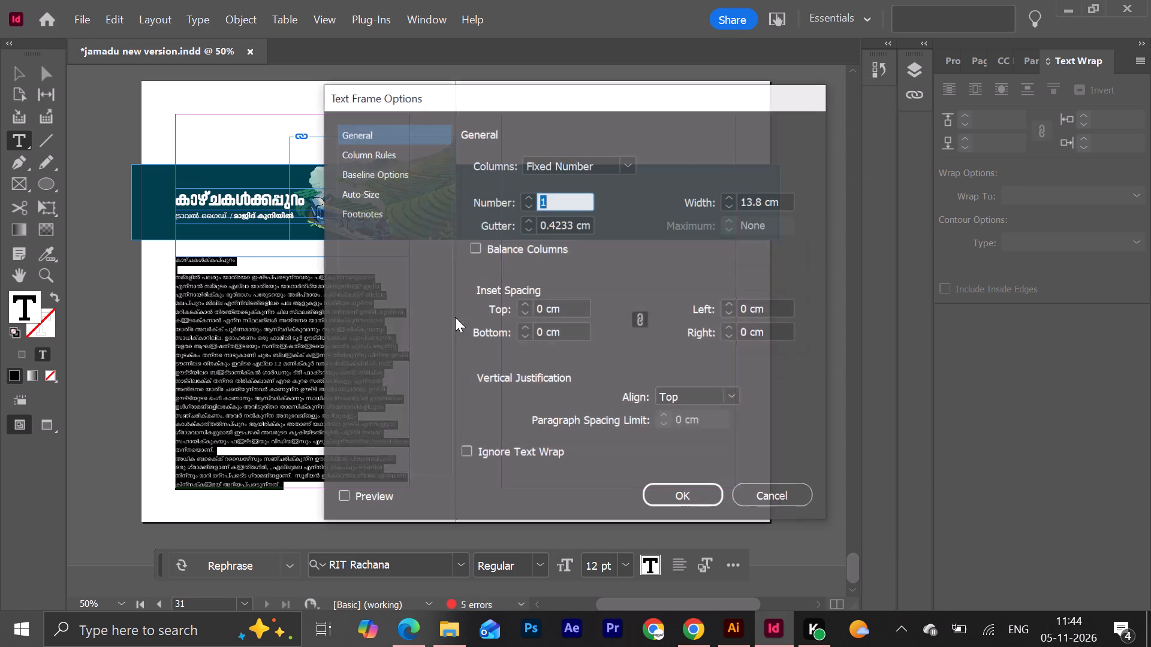
{"action": "double_click", "coordinate": [528, 199]}
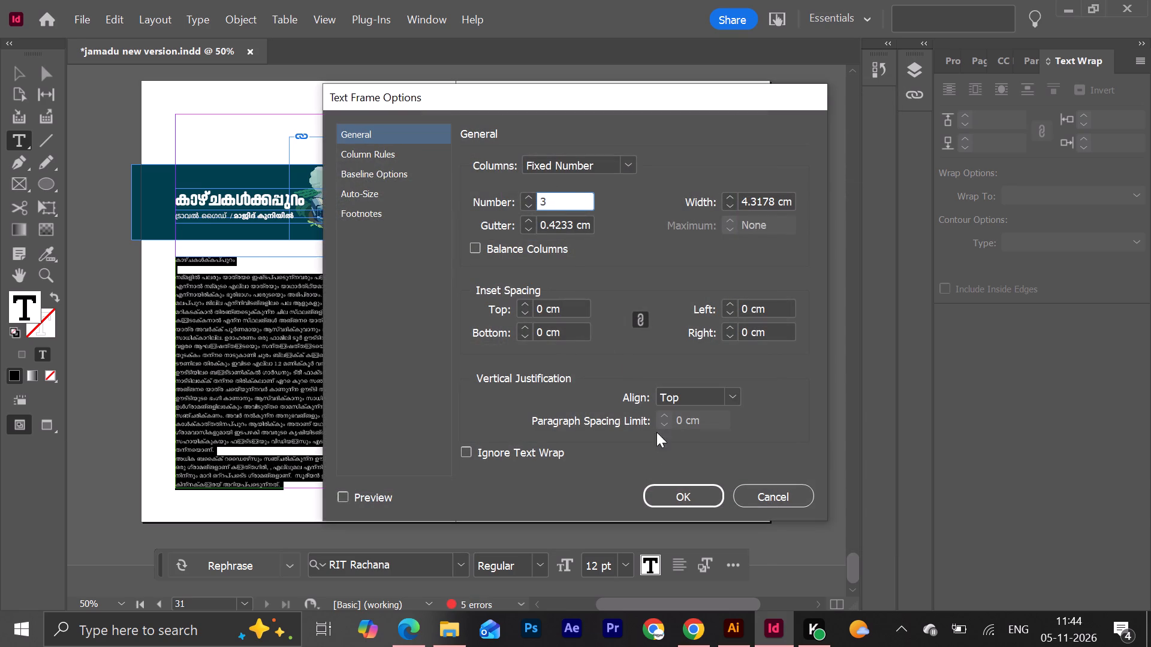
{"action": "left_click", "coordinate": [529, 205]}
{"action": "left_click", "coordinate": [662, 489]}
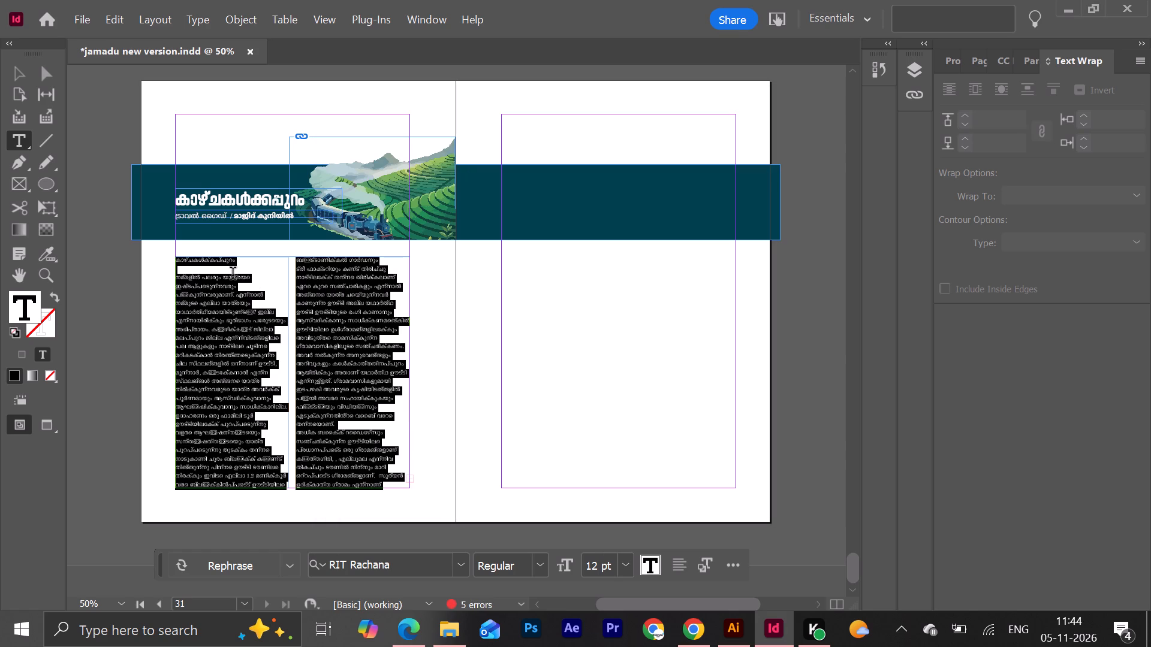
Change the paragraph composition setting for the whole article text so its Malayalam conjuncts shape correctly.
{"action": "left_click", "coordinate": [233, 275]}
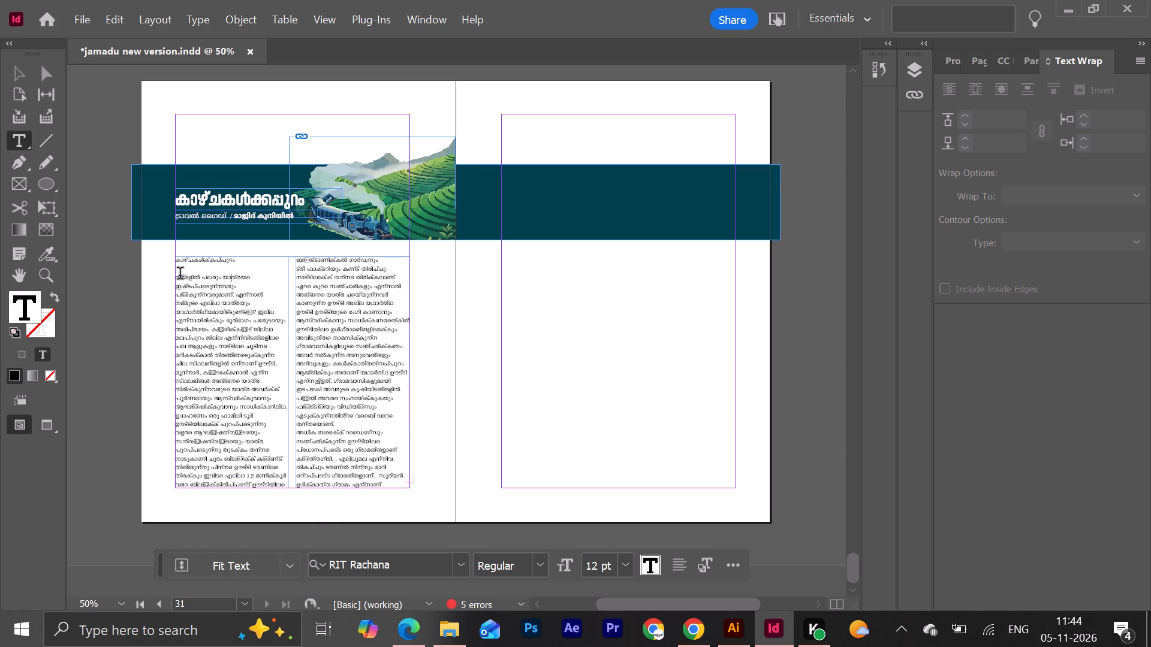
{"action": "key", "text": "ctrl+a"}
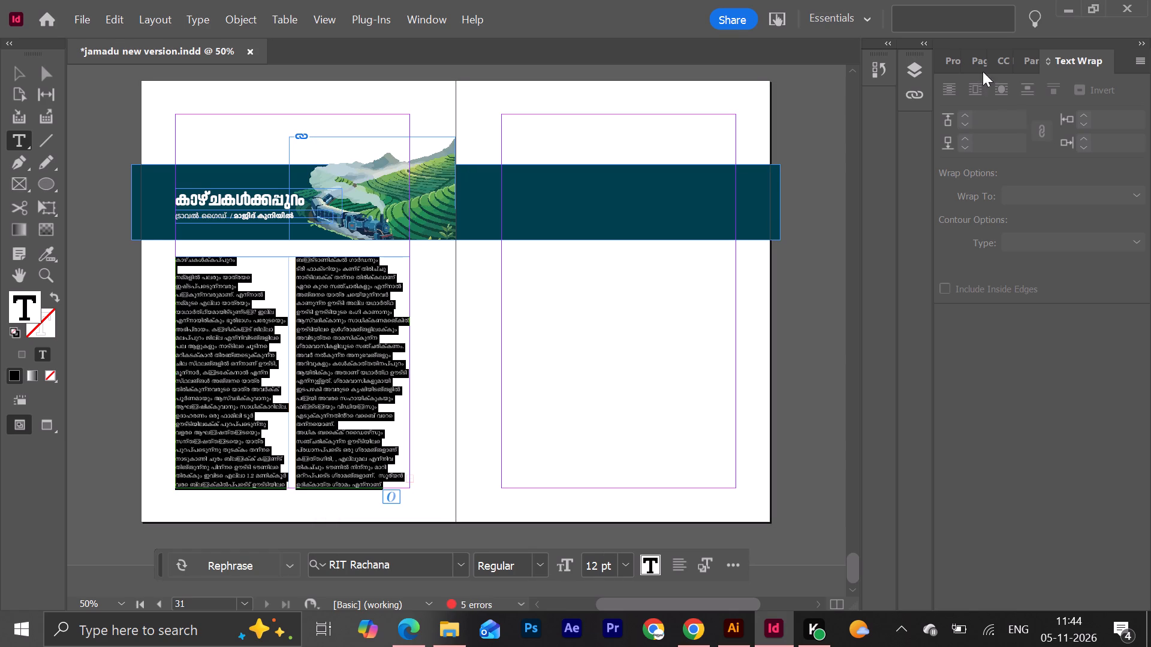
{"action": "left_click", "coordinate": [984, 58]}
{"action": "left_click", "coordinate": [1025, 58]}
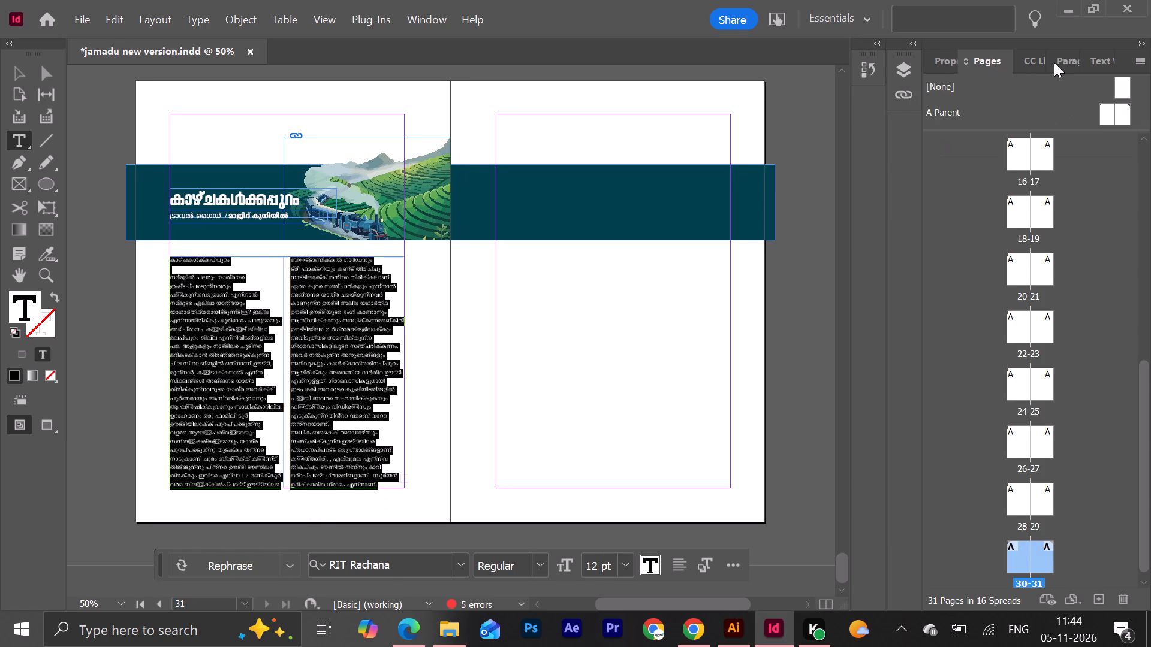
{"action": "left_click", "coordinate": [1054, 62]}
{"action": "left_click", "coordinate": [1058, 58]}
{"action": "left_click", "coordinate": [1060, 57]}
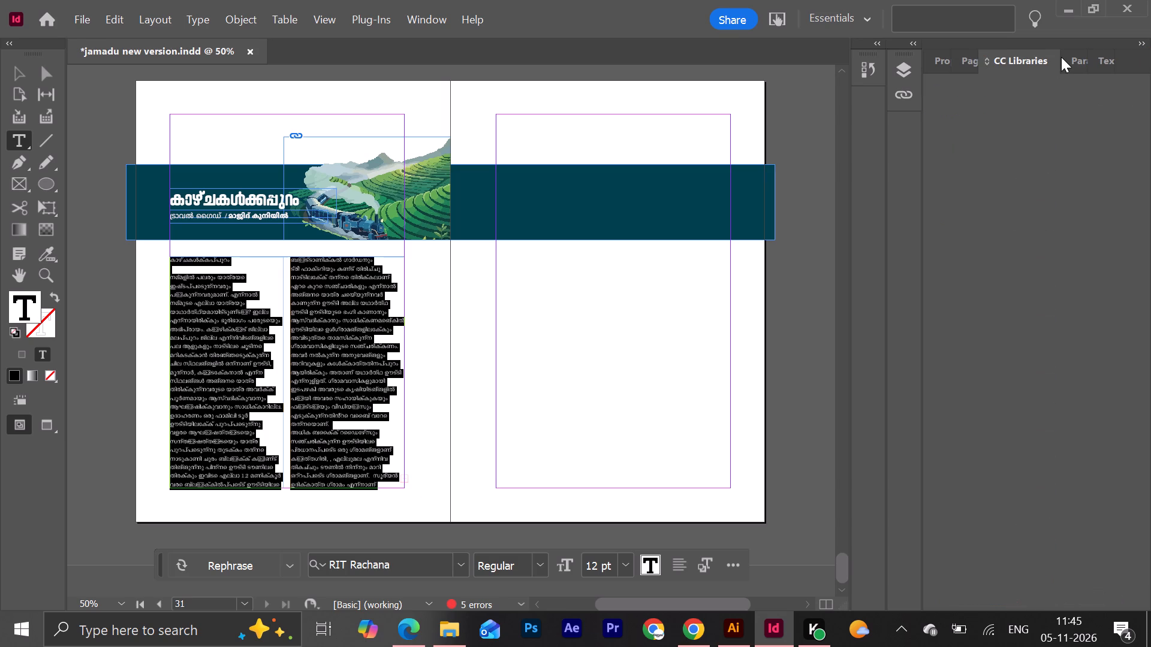
{"action": "left_click", "coordinate": [1076, 57]}
{"action": "left_click", "coordinate": [1150, 66]}
{"action": "left_click", "coordinate": [1141, 59]}
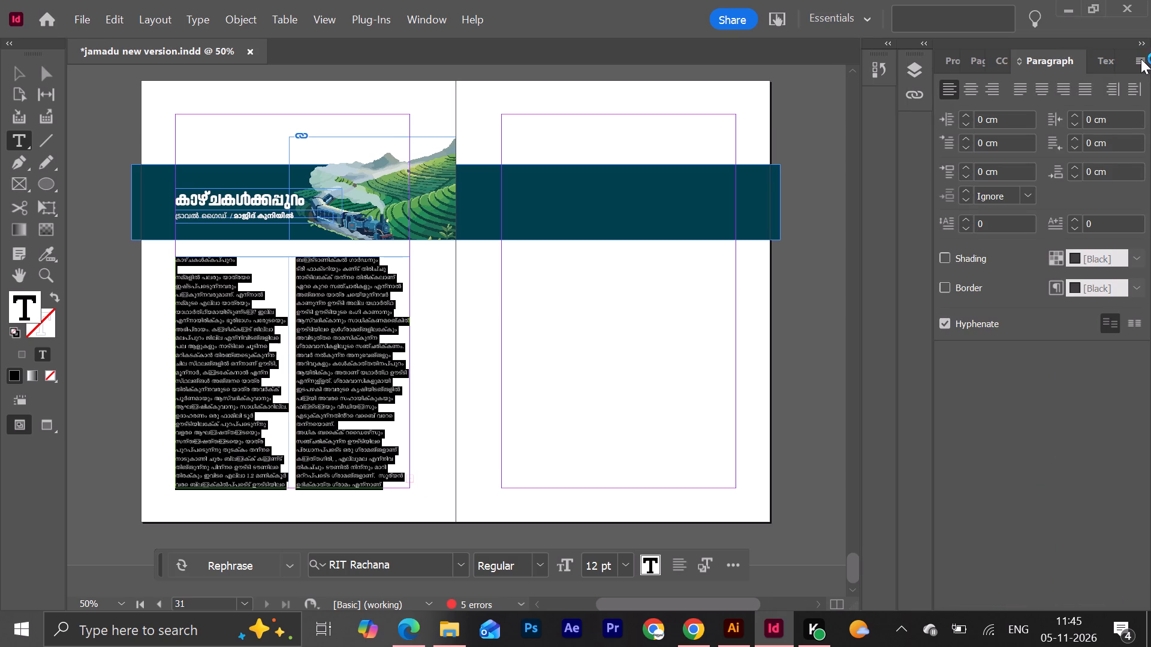
{"action": "left_click", "coordinate": [1009, 81]}
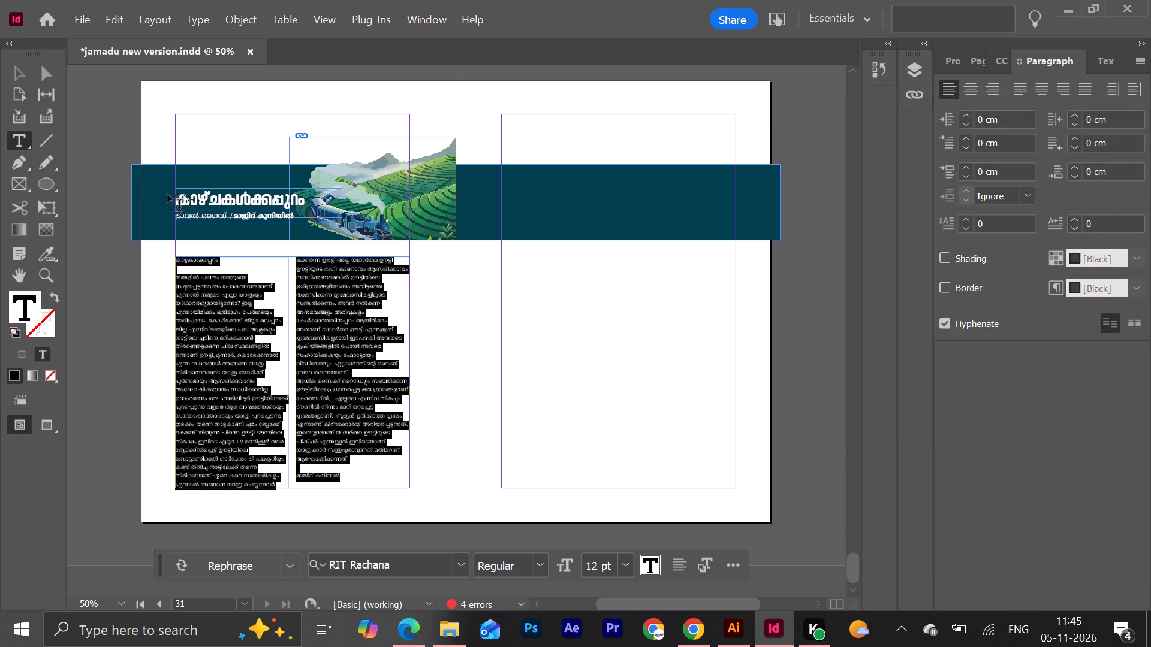
Turn off text wrap on the page 30 body text frame.
{"action": "left_click", "coordinate": [27, 72]}
{"action": "double_click", "coordinate": [215, 312]}
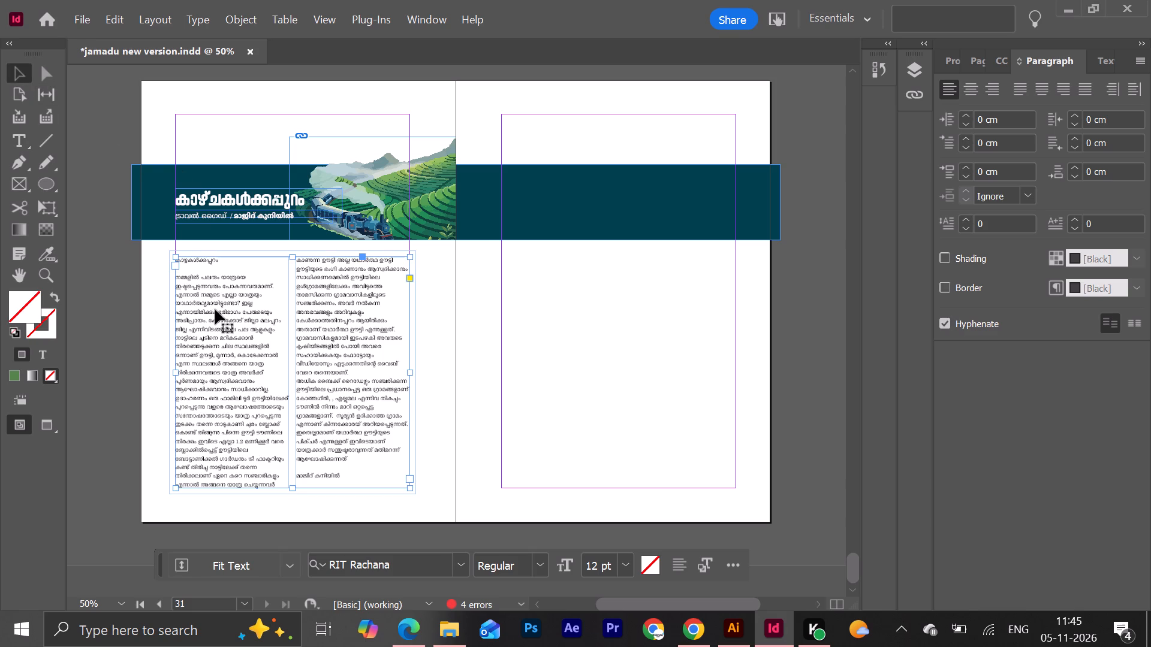
{"action": "left_click", "coordinate": [1096, 57]}
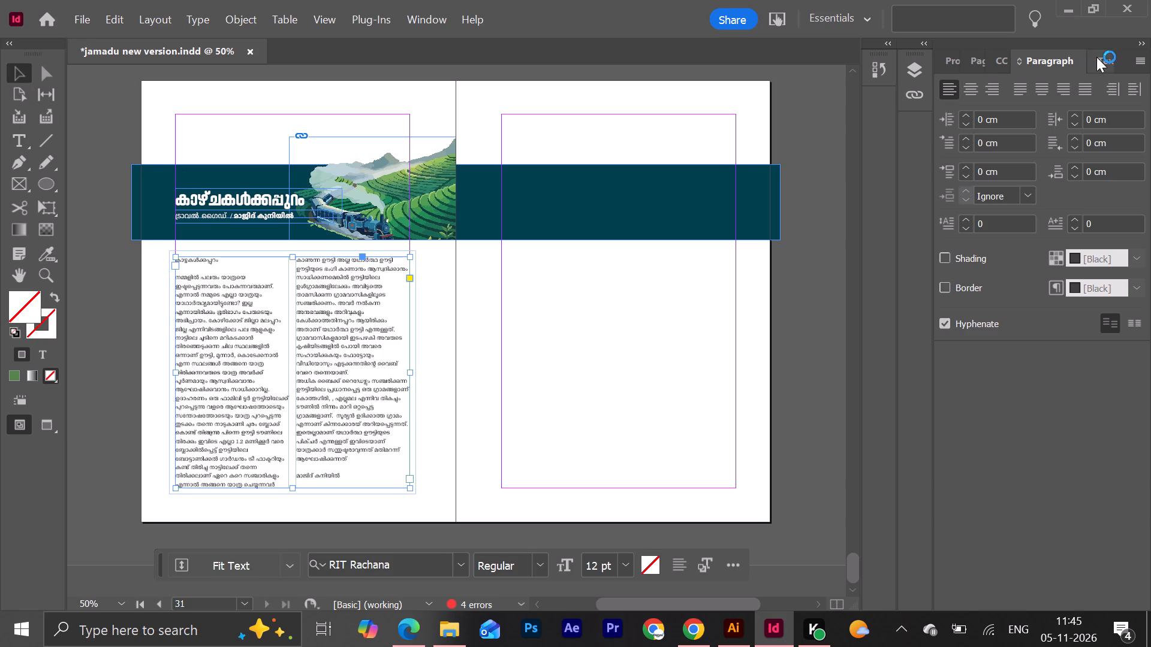
{"action": "left_click", "coordinate": [1103, 57]}
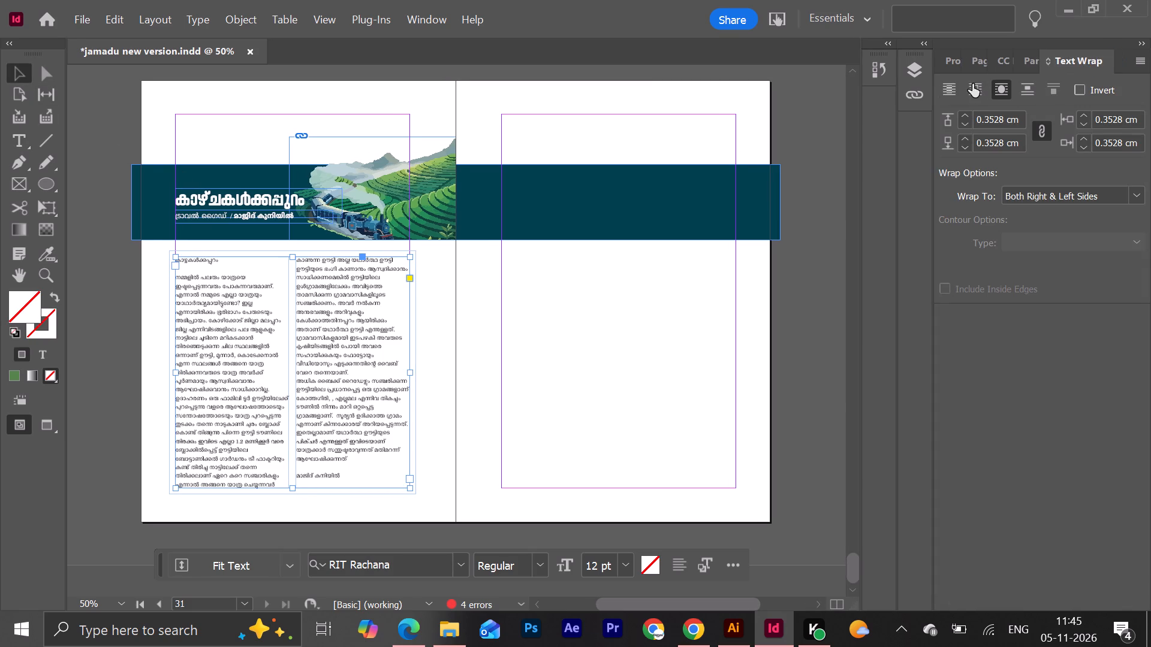
{"action": "left_click", "coordinate": [944, 86]}
{"action": "left_click", "coordinate": [112, 206]}
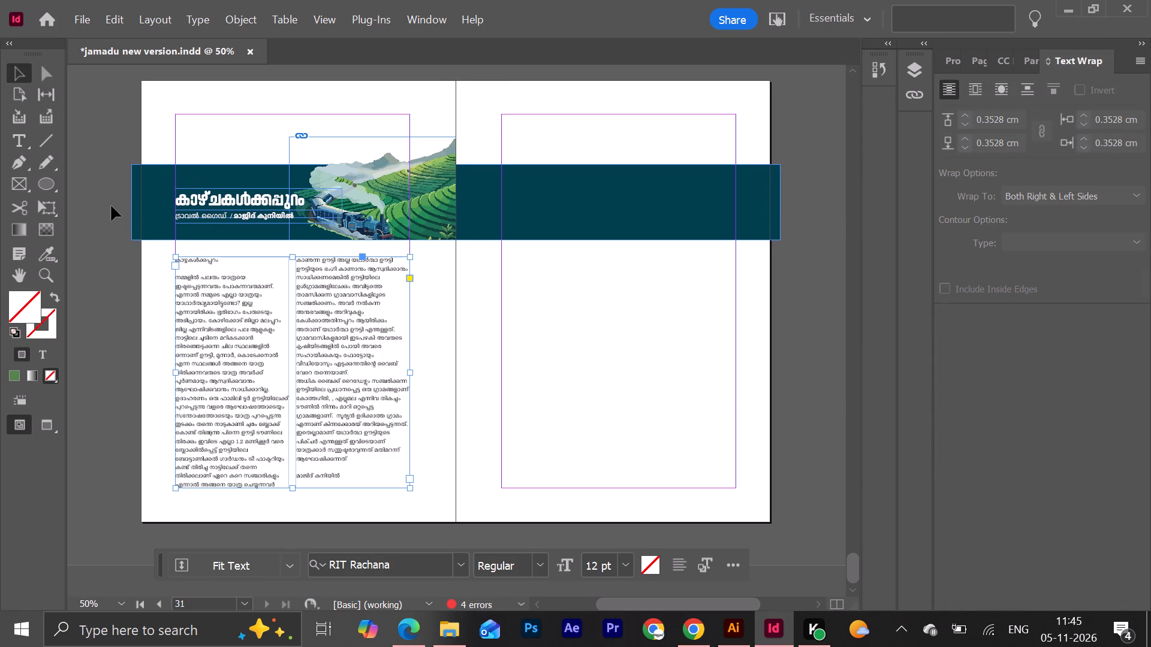
Delete the duplicate title line and the blank line beneath it at the start of the body text.
{"action": "left_click", "coordinate": [191, 277]}
{"action": "double_click", "coordinate": [191, 271]}
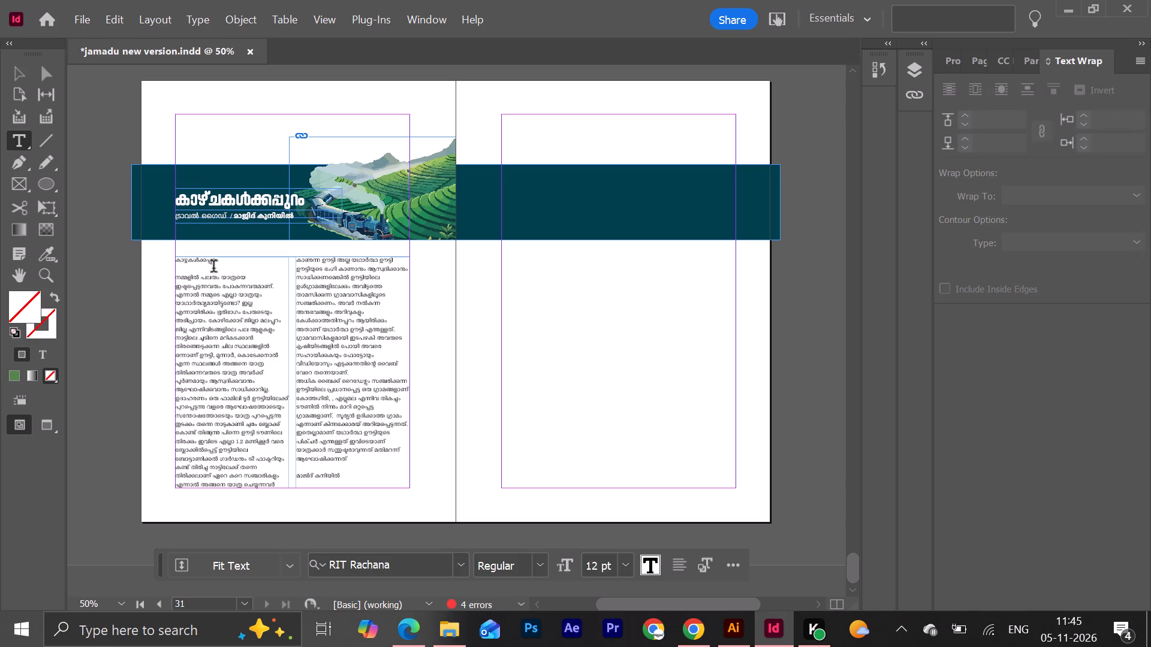
{"action": "left_click_drag", "start_coordinate": [216, 271], "coordinate": [203, 245]}
{"action": "key", "text": "BackSpace"}
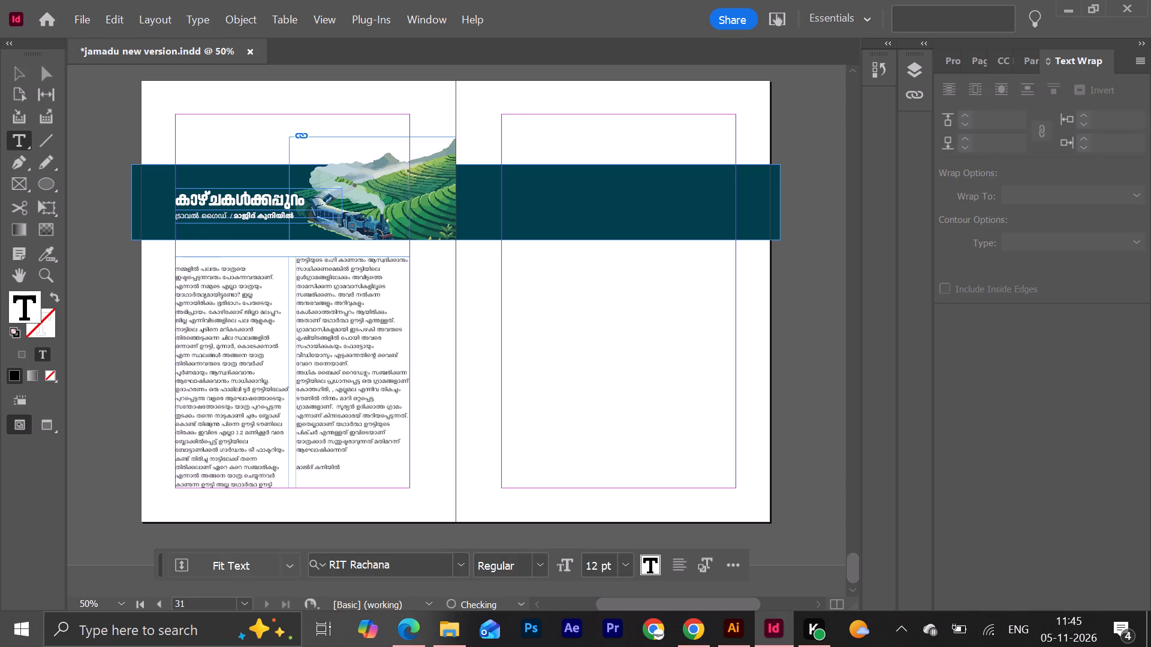
{"action": "key", "text": "Down"}
{"action": "key", "text": "BackSpace"}
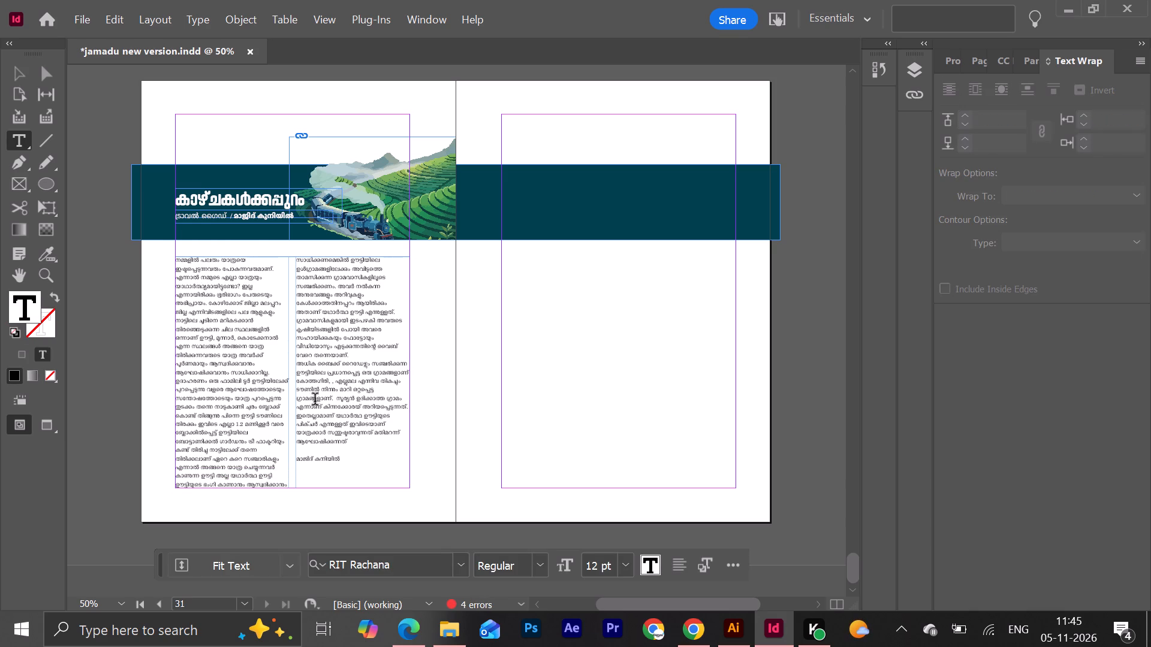
Delete the author's name and the leftover blank lines at the end of the body text.
{"action": "left_click_drag", "start_coordinate": [297, 456], "coordinate": [375, 477]}
{"action": "key", "text": "BackSpace"}
{"action": "key", "text": "BackSpace"}
{"action": "key", "text": "BackSpace"}
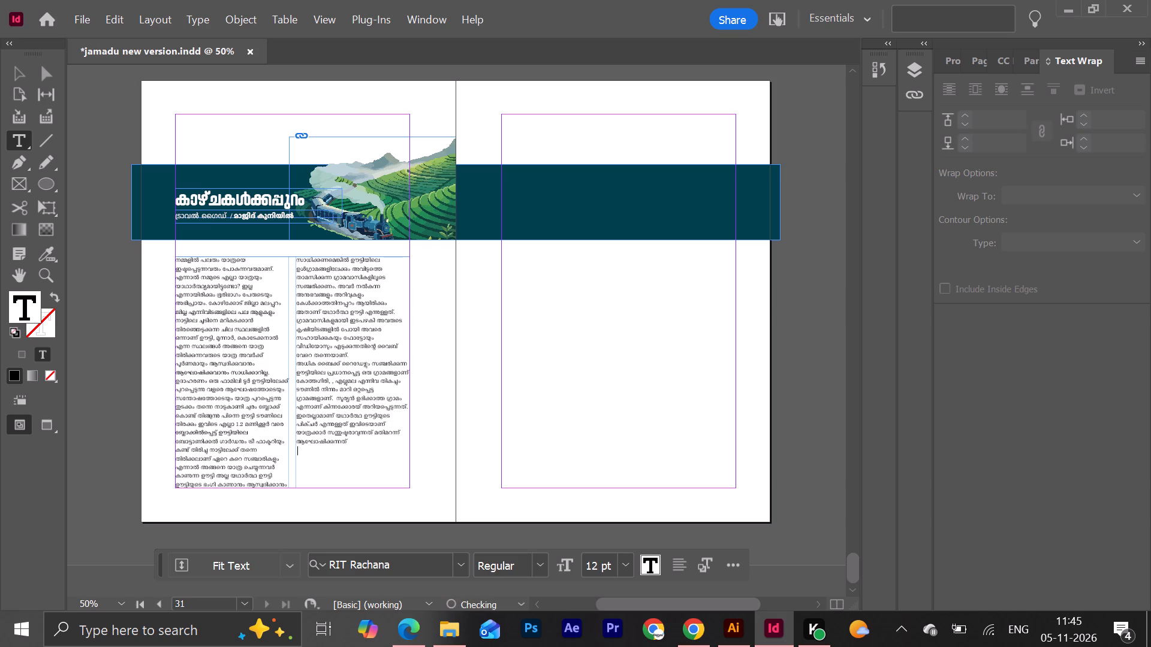
{"action": "key", "text": "BackSpace"}
Start a new paragraph at "ഉദാഹരണം" in the first column, with a blank line before it.
{"action": "scroll", "coordinate": [338, 368], "scroll_direction": "up", "scroll_amount": 1, "text": "ctrl"}
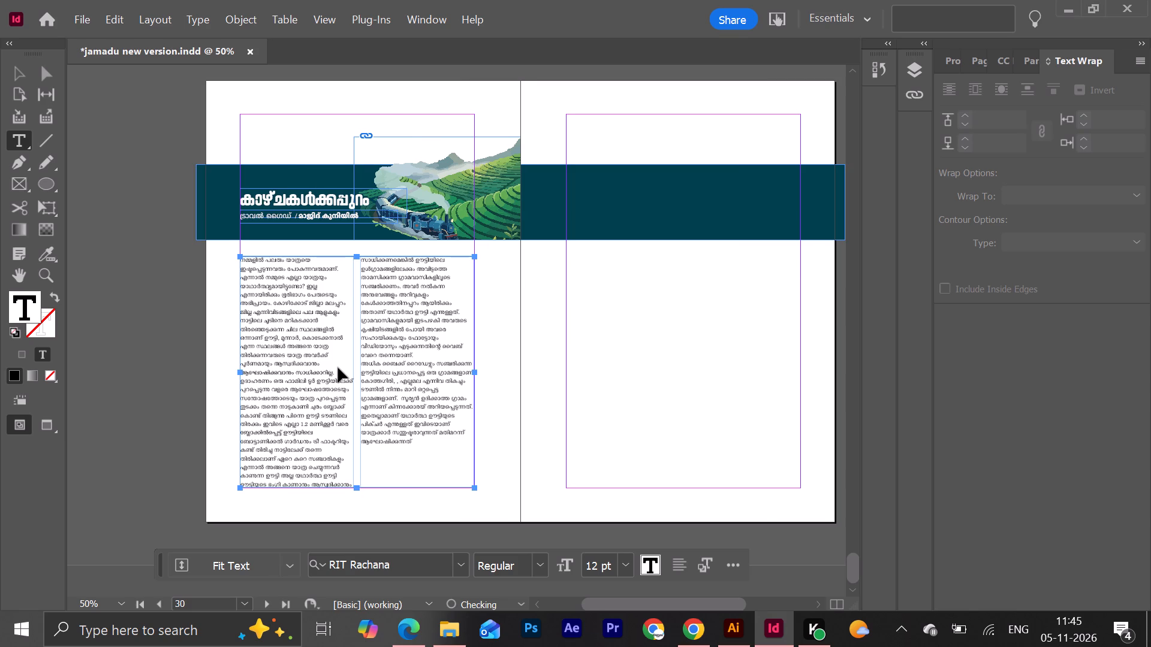
{"action": "scroll", "coordinate": [338, 368], "scroll_direction": "down", "scroll_amount": 1, "text": "ctrl"}
{"action": "scroll", "coordinate": [342, 363], "scroll_direction": "up", "scroll_amount": 2, "text": "ctrl+alt"}
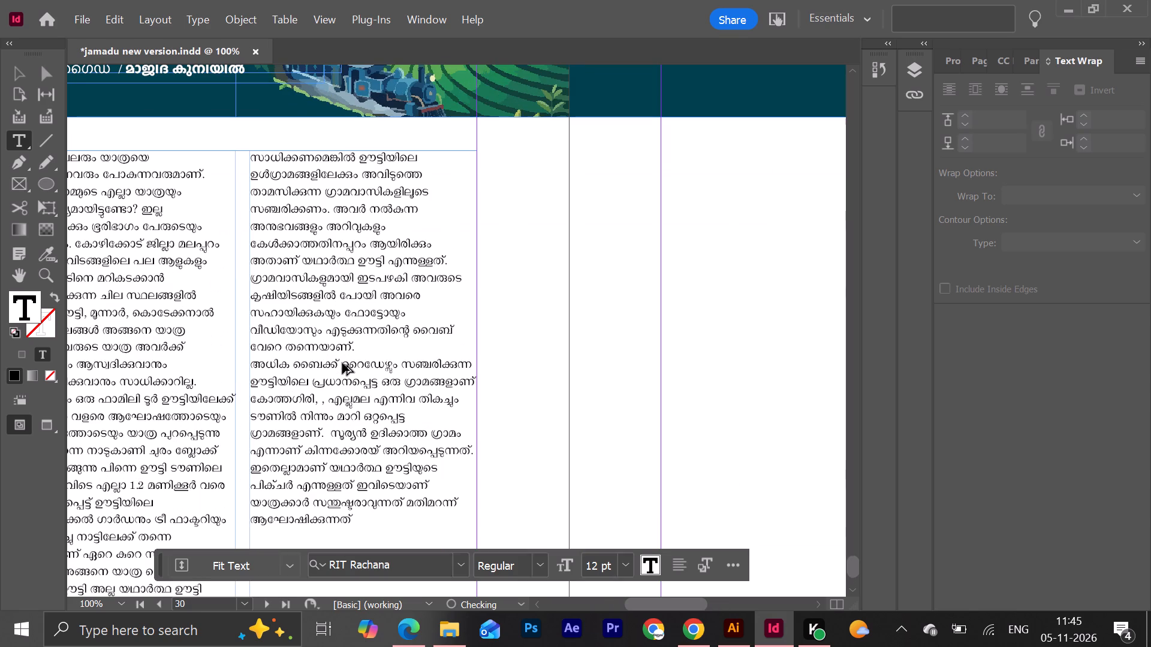
{"action": "scroll", "coordinate": [342, 363], "scroll_direction": "down", "scroll_amount": 1, "text": "ctrl"}
{"action": "scroll", "coordinate": [342, 363], "scroll_direction": "up", "scroll_amount": 2, "text": "ctrl"}
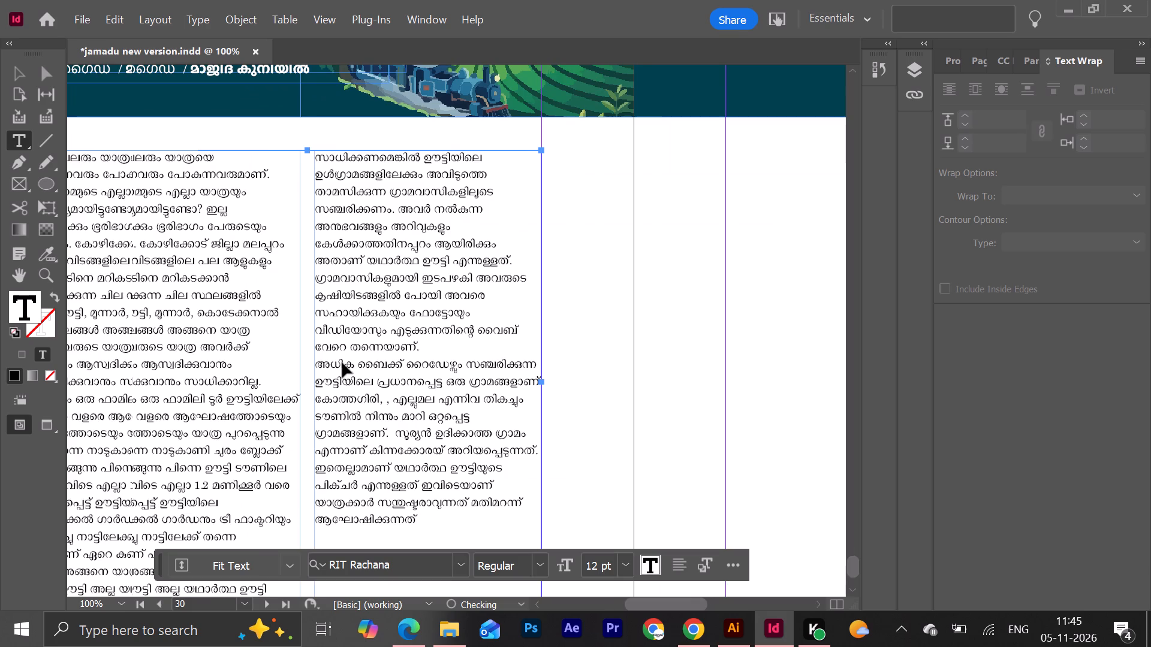
{"action": "scroll", "coordinate": [345, 359], "scroll_direction": "up", "scroll_amount": 1, "text": "ctrl"}
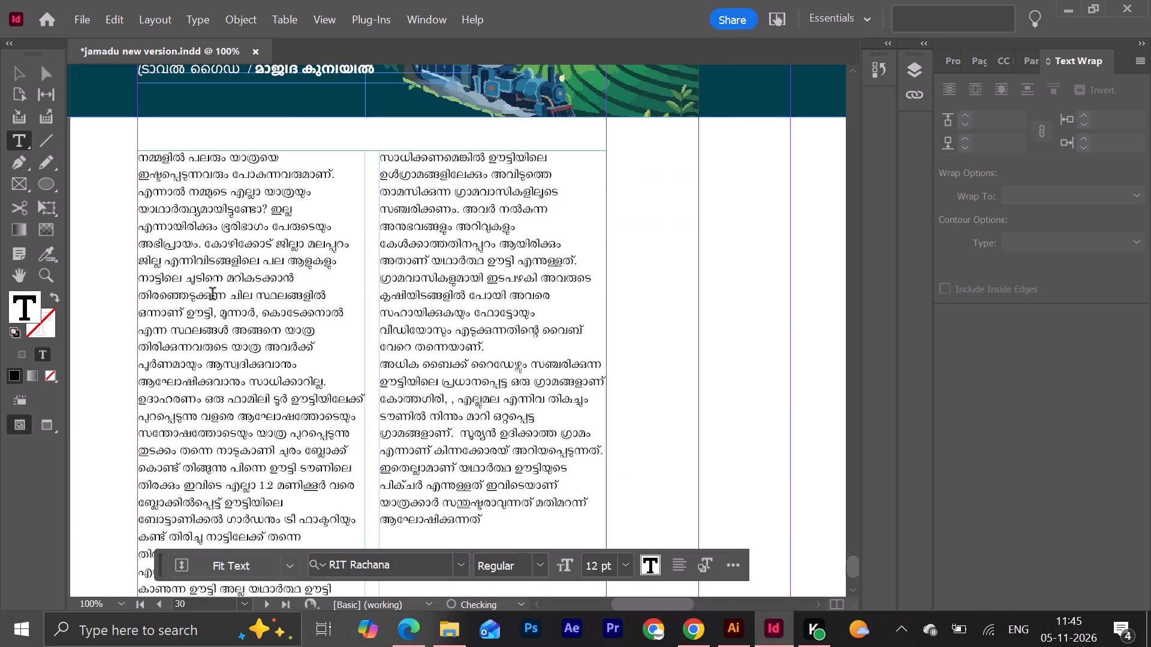
{"action": "scroll", "coordinate": [197, 341], "scroll_direction": "down", "scroll_amount": 1}
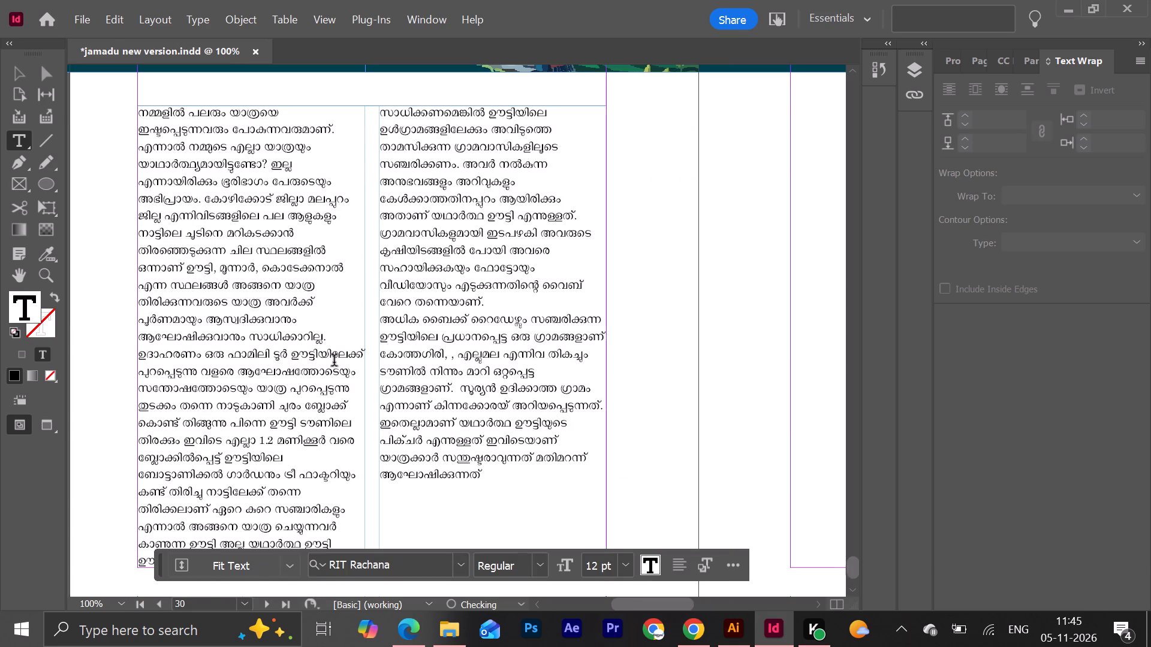
{"action": "left_click", "coordinate": [336, 341]}
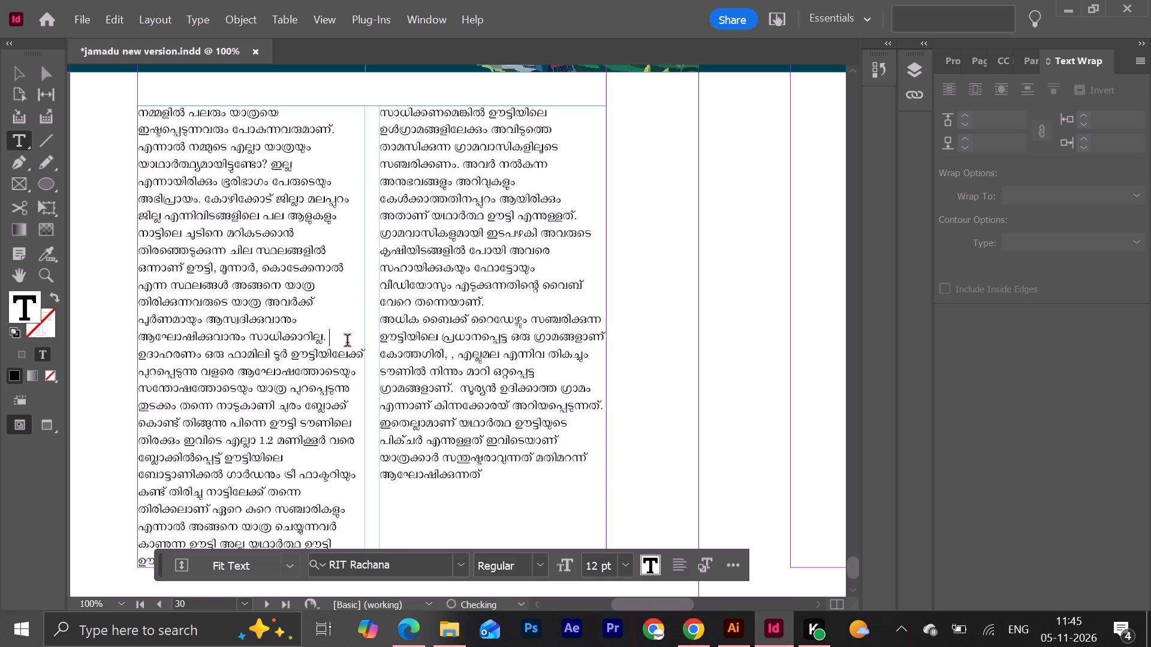
{"action": "key", "text": "Return"}
{"action": "left_click", "coordinate": [352, 332]}
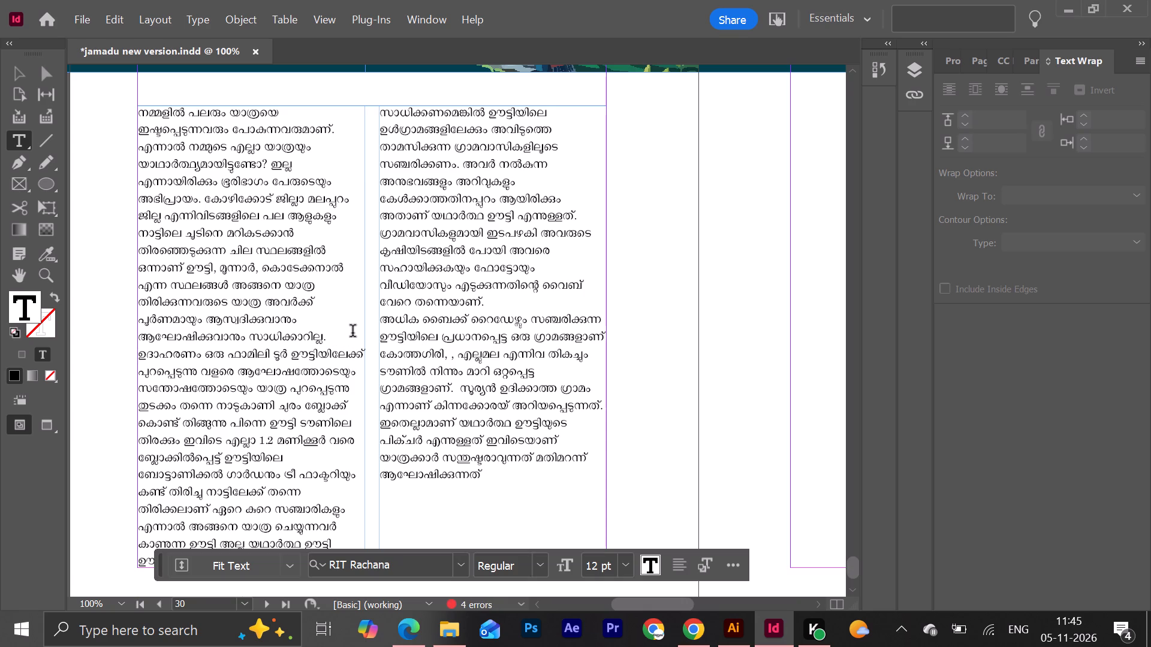
{"action": "key", "text": "Return"}
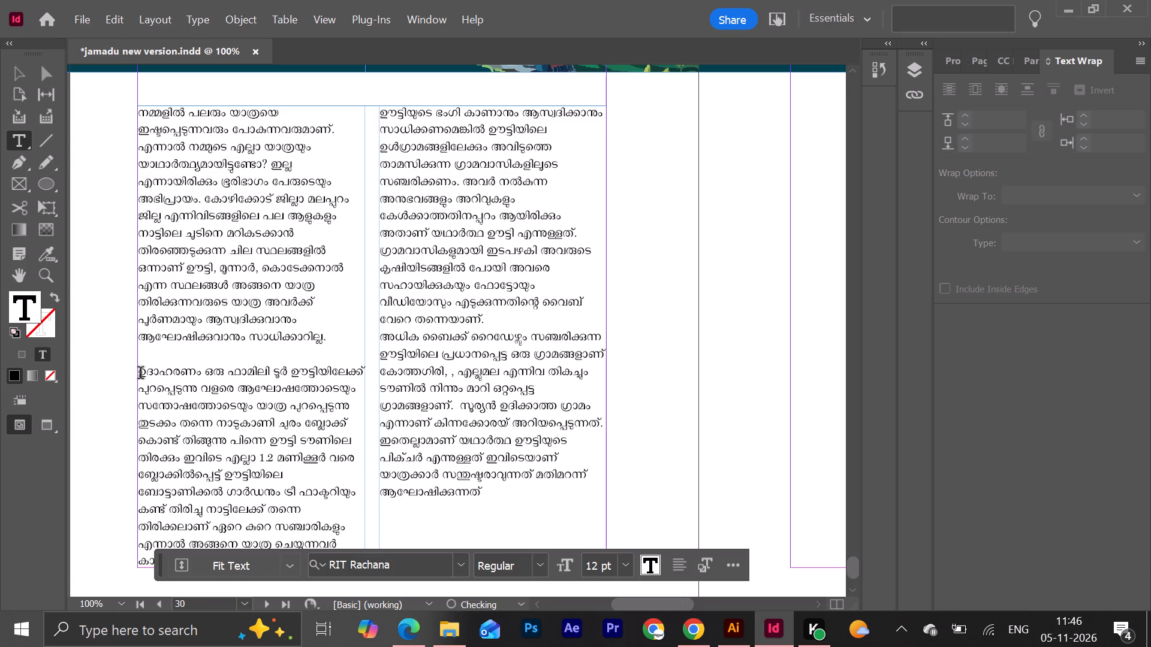
Apply a two-line, one-character drop cap to the opening paragraph of the body text.
{"action": "scroll", "coordinate": [244, 397], "scroll_direction": "down", "scroll_amount": 1}
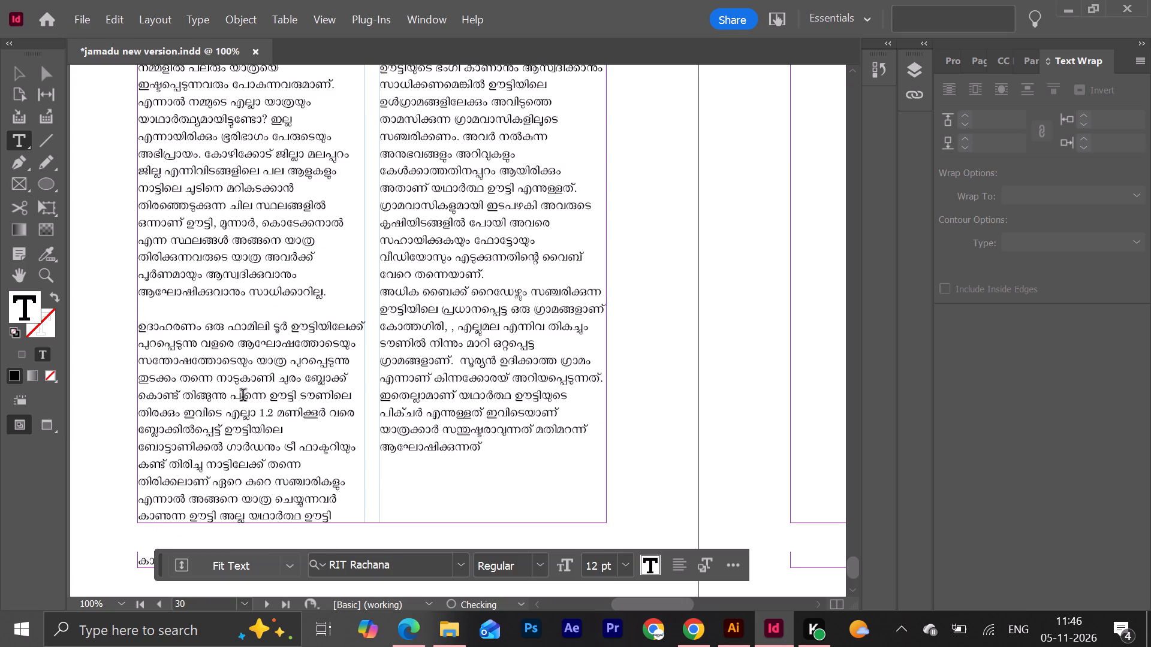
{"action": "scroll", "coordinate": [239, 391], "scroll_direction": "up", "scroll_amount": 1}
{"action": "double_click", "coordinate": [162, 106]}
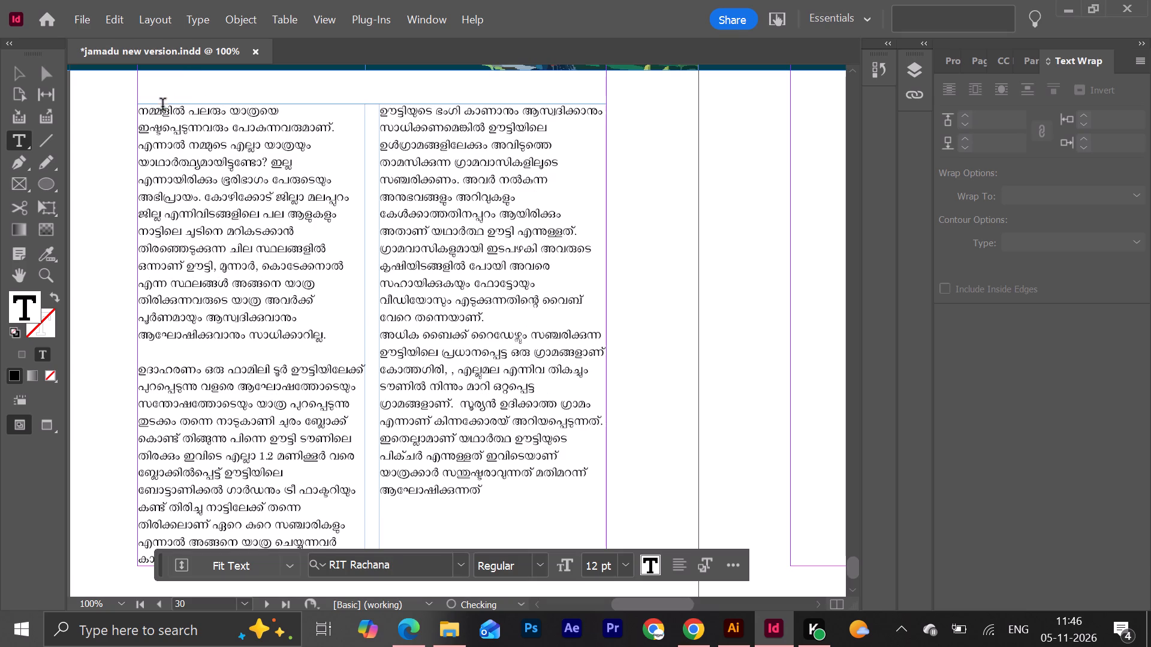
{"action": "key", "text": "ctrl+alt+r"}
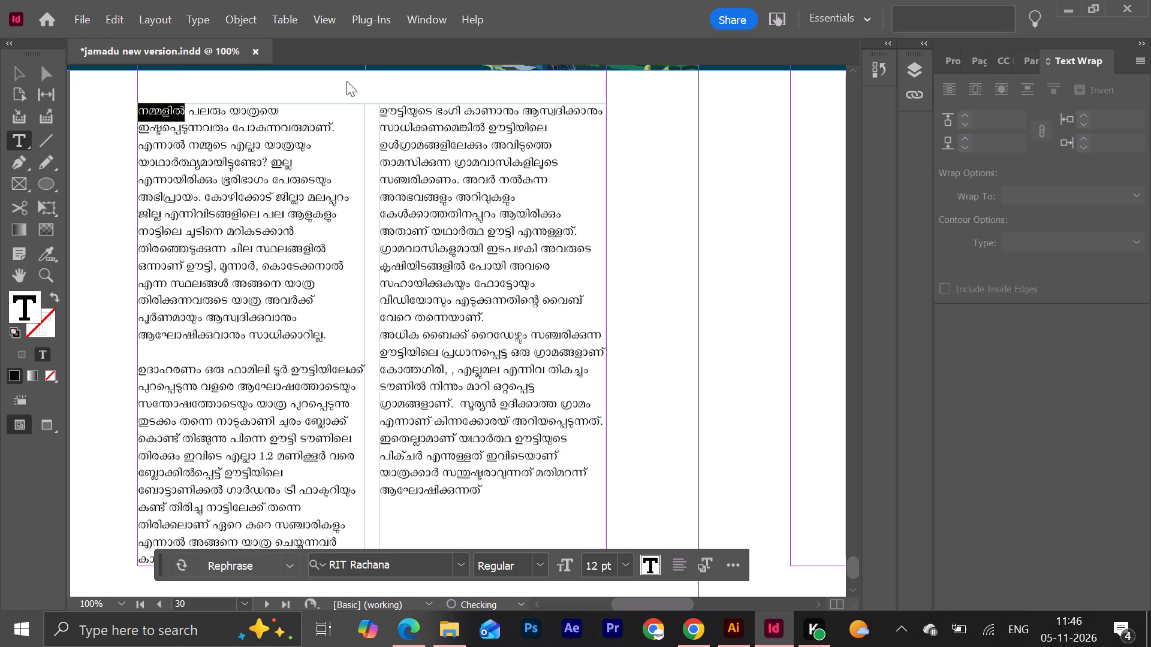
{"action": "double_click", "coordinate": [424, 164]}
{"action": "left_click", "coordinate": [862, 130]}
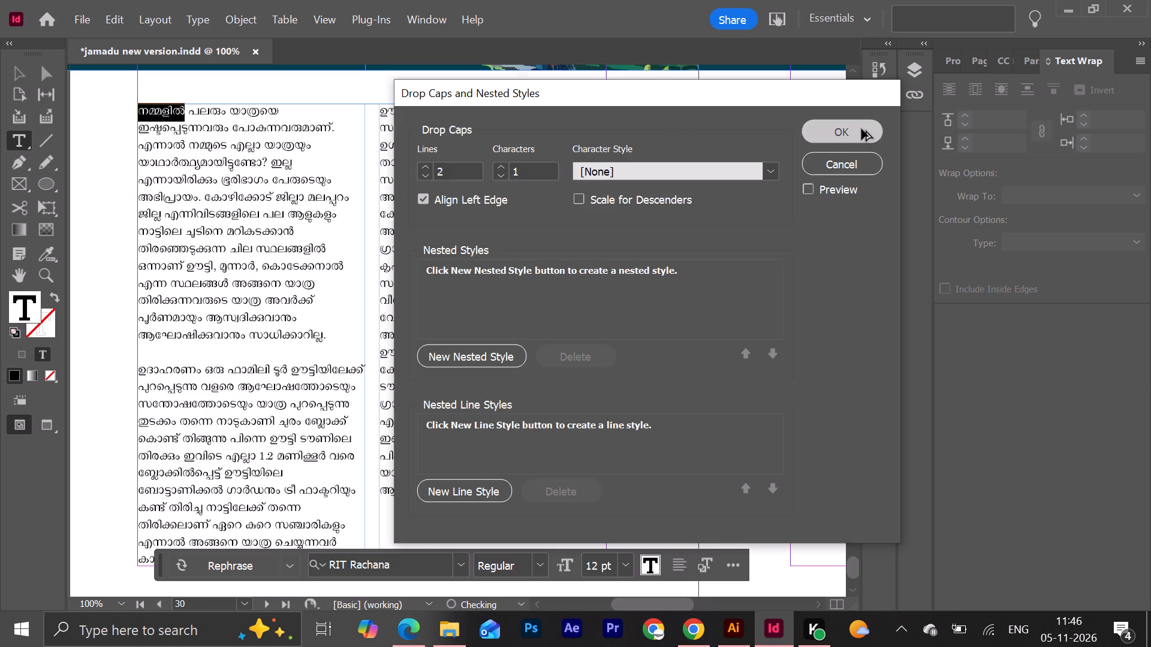
Colour the opening word "നമ്മളിൽ", including its drop cap, dark blue-violet.
{"action": "double_click", "coordinate": [20, 301]}
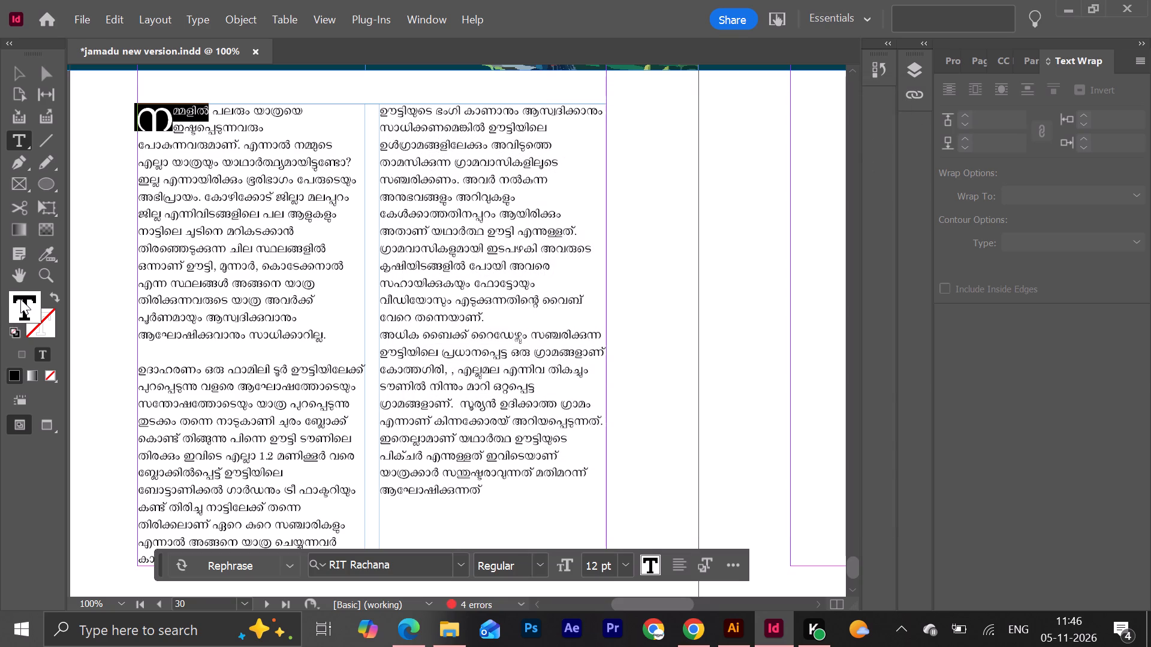
{"action": "left_click_drag", "start_coordinate": [742, 403], "coordinate": [565, 518]}
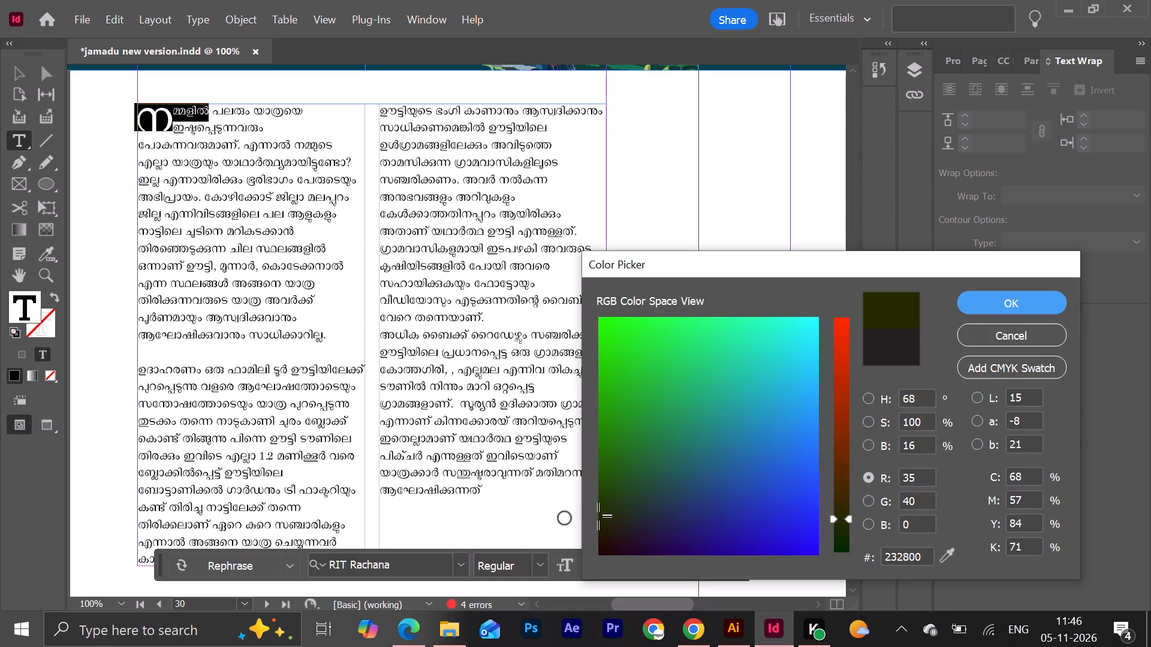
{"action": "left_click_drag", "start_coordinate": [565, 518], "coordinate": [701, 575]}
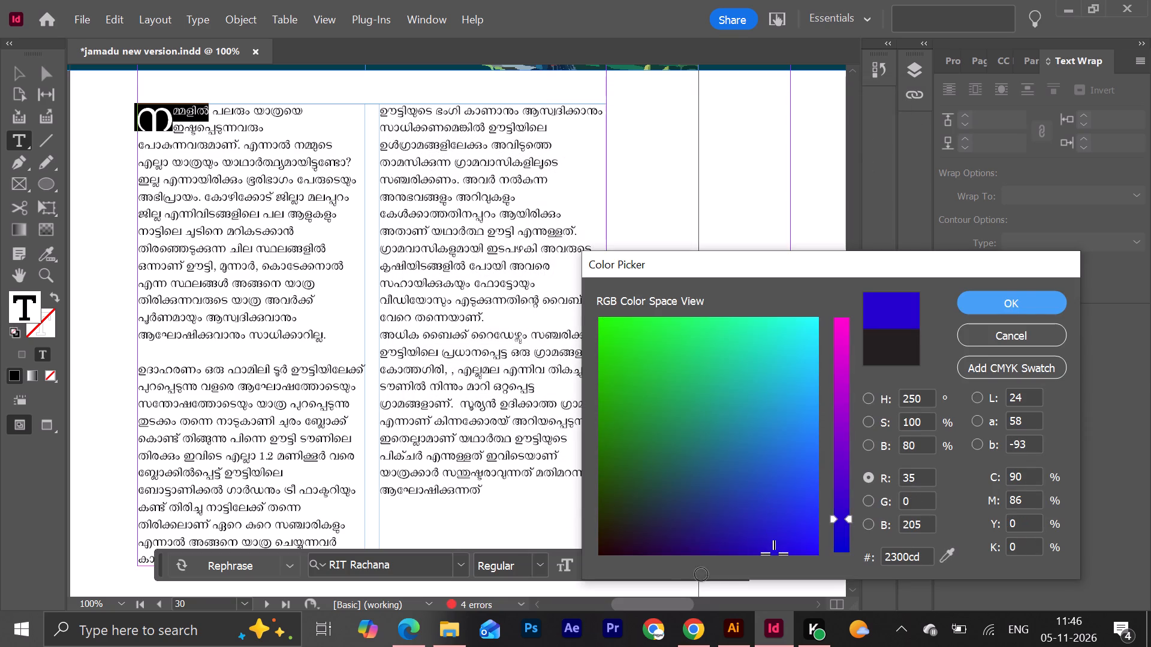
{"action": "left_click_drag", "start_coordinate": [701, 575], "coordinate": [698, 571]}
{"action": "left_click", "coordinate": [999, 300]}
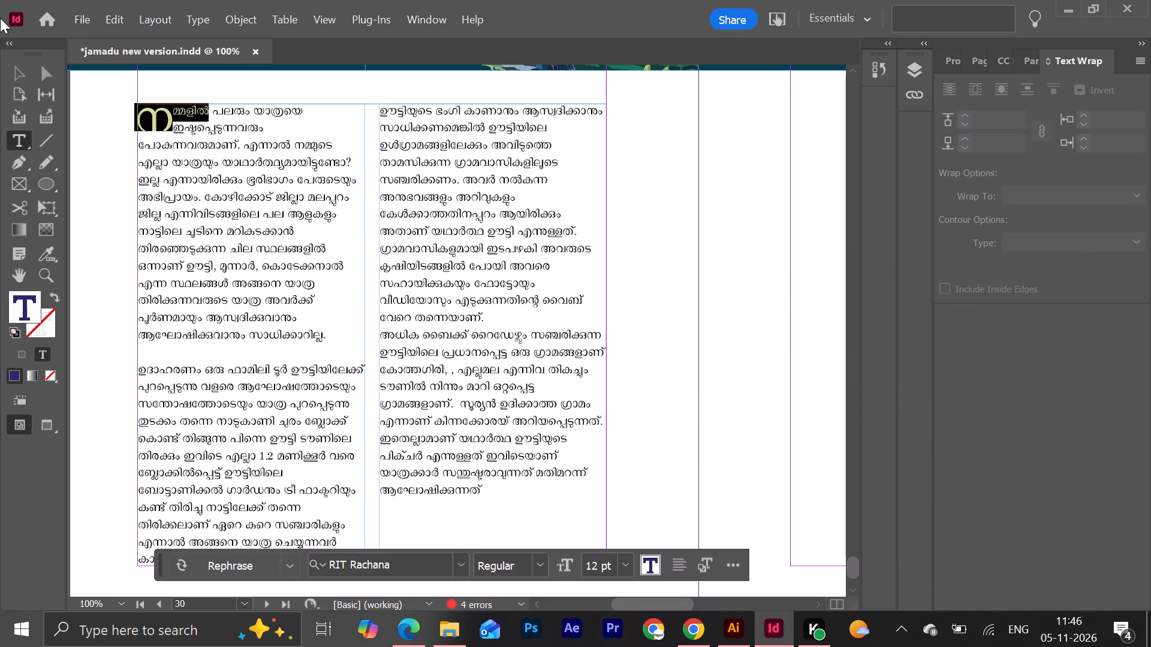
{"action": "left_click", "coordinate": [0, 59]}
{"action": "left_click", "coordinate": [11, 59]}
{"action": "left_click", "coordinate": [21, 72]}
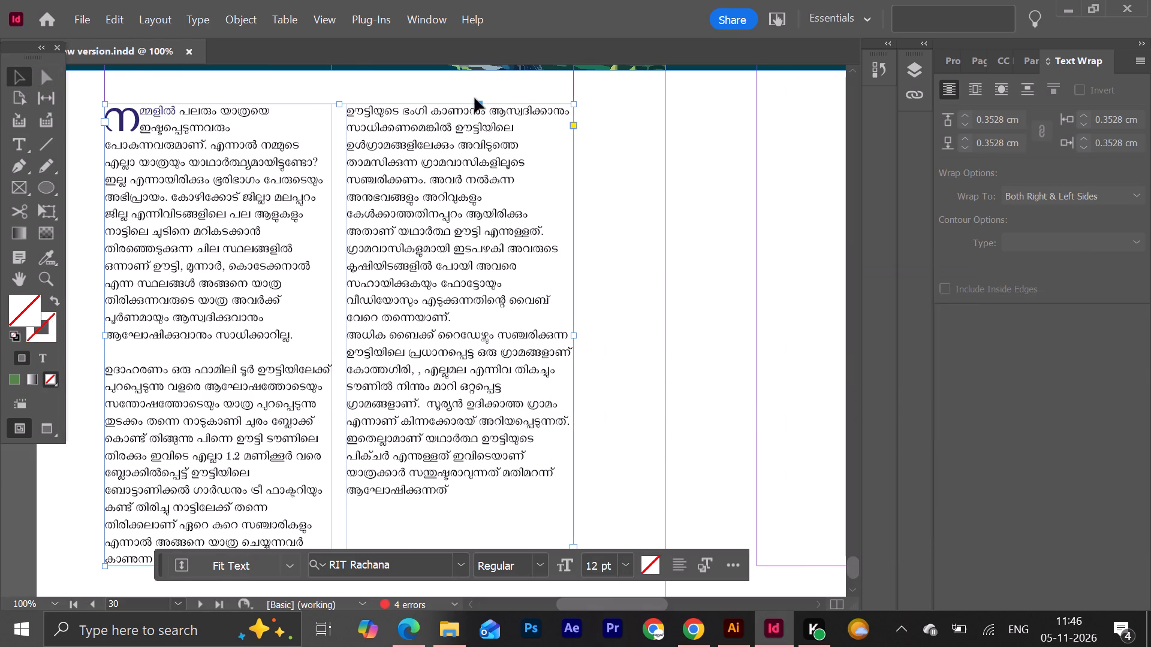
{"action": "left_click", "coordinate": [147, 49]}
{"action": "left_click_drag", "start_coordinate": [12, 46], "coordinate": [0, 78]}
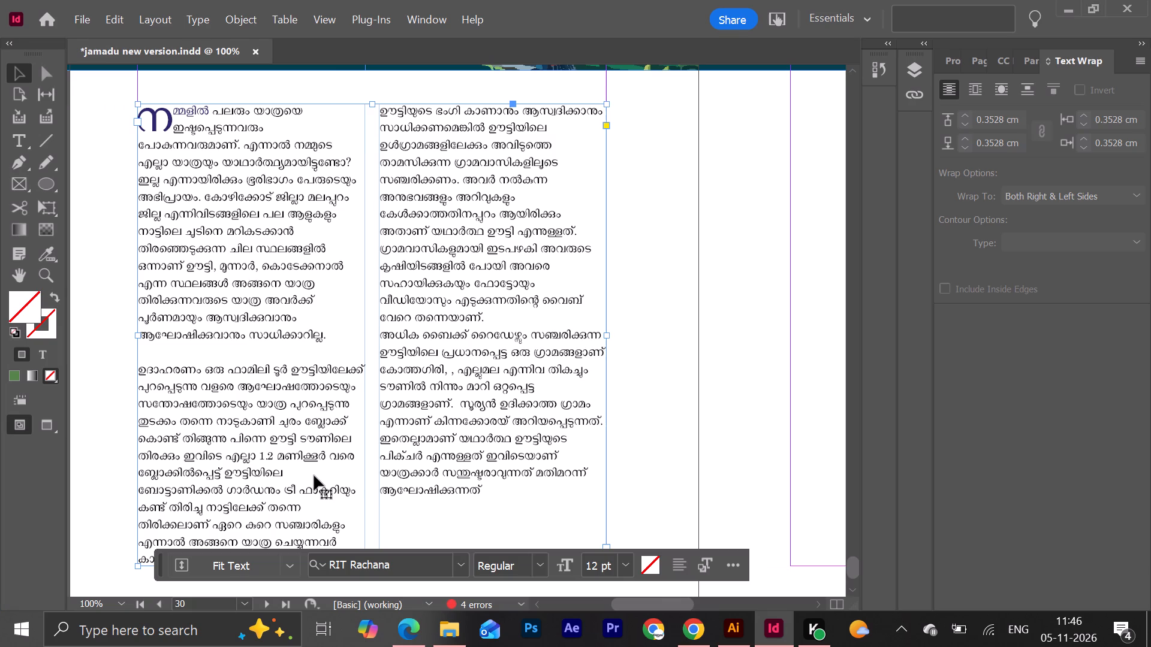
Delete the extra comma and the spaces between "കോത്തഗിരി," and "എല്ലമല" in the second column.
{"action": "scroll", "coordinate": [314, 475], "scroll_direction": "down", "scroll_amount": 1}
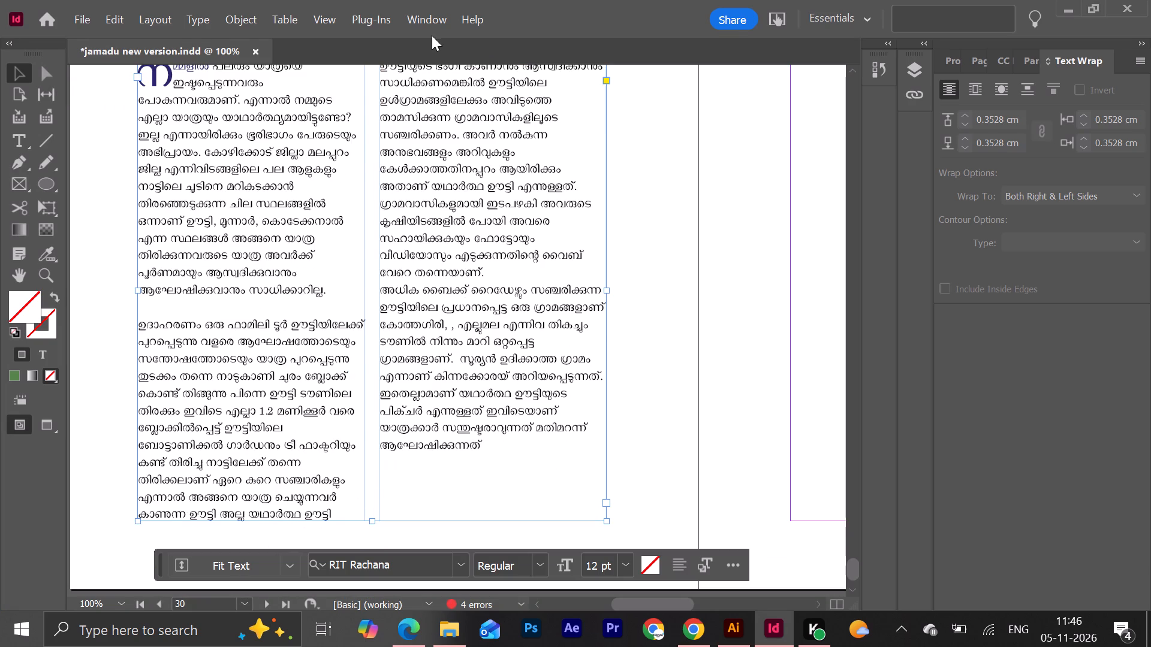
{"action": "scroll", "coordinate": [452, 95], "scroll_direction": "up", "scroll_amount": 1}
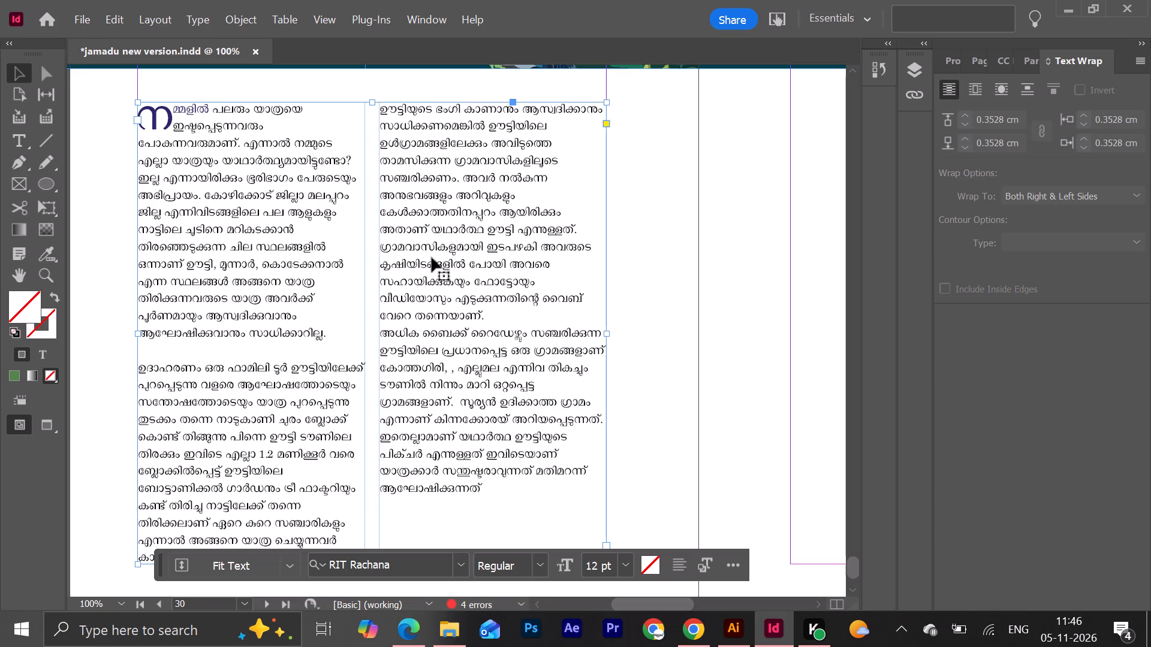
{"action": "double_click", "coordinate": [457, 367]}
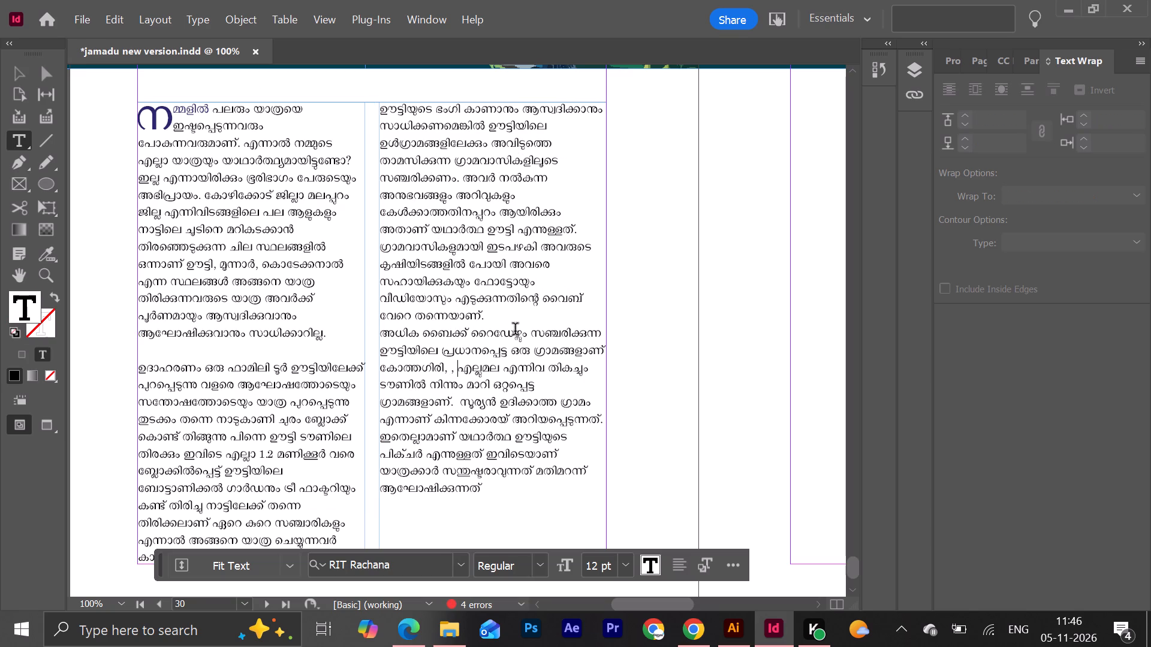
{"action": "key", "text": "BackSpace"}
{"action": "key", "text": "BackSpace"}
{"action": "key", "text": "BackSpace"}
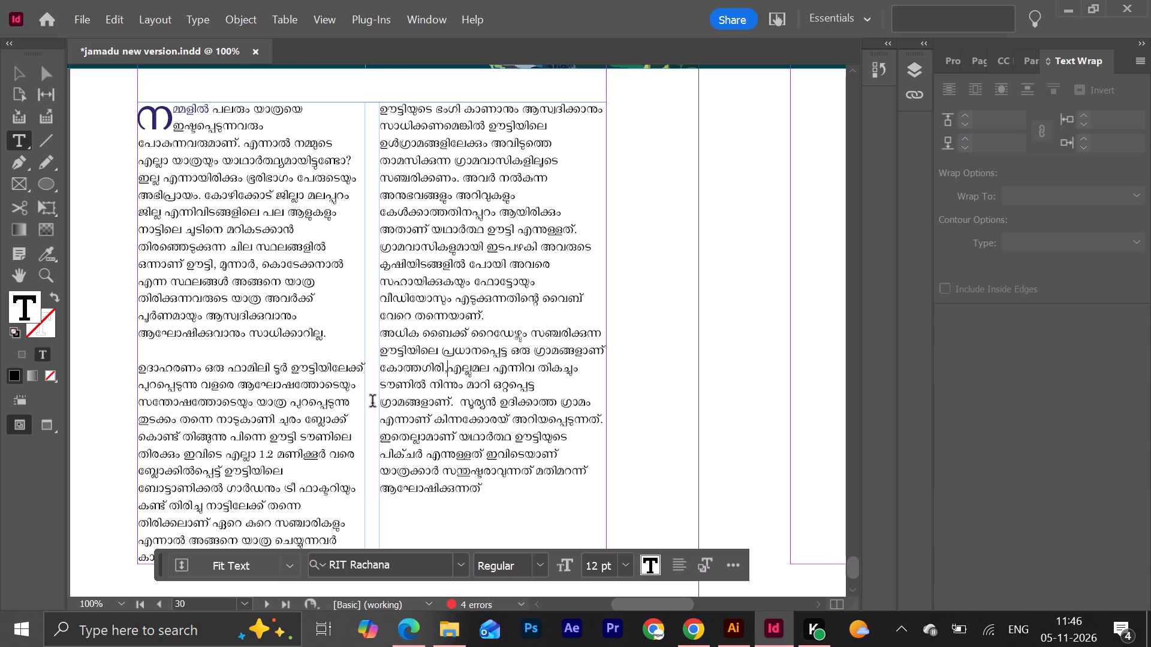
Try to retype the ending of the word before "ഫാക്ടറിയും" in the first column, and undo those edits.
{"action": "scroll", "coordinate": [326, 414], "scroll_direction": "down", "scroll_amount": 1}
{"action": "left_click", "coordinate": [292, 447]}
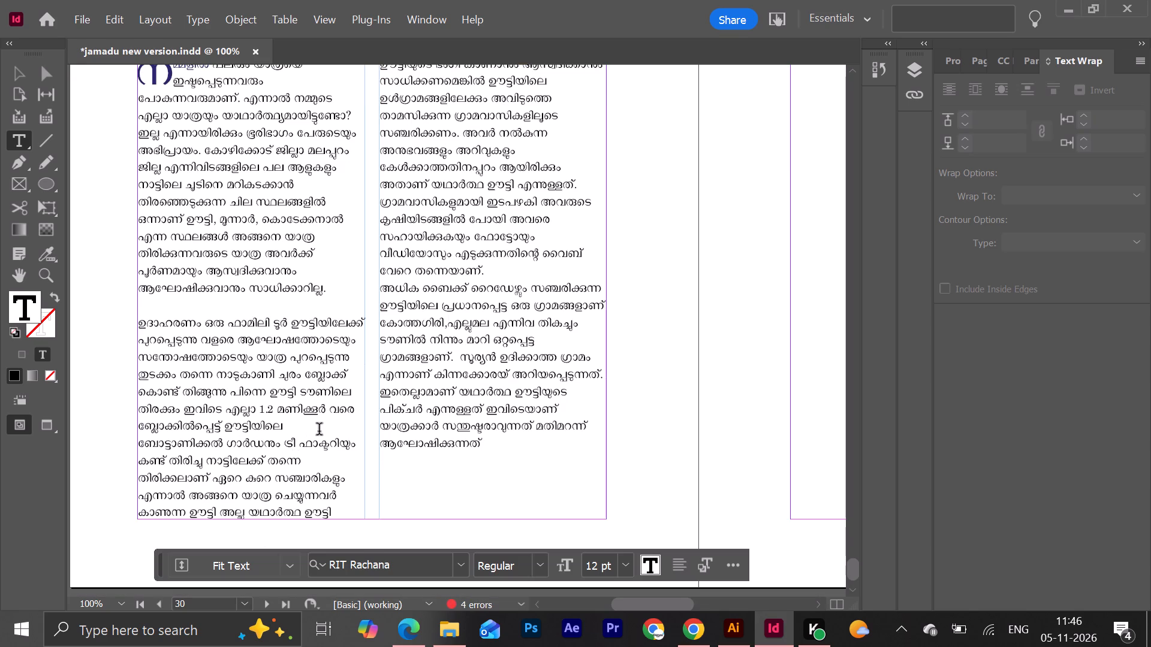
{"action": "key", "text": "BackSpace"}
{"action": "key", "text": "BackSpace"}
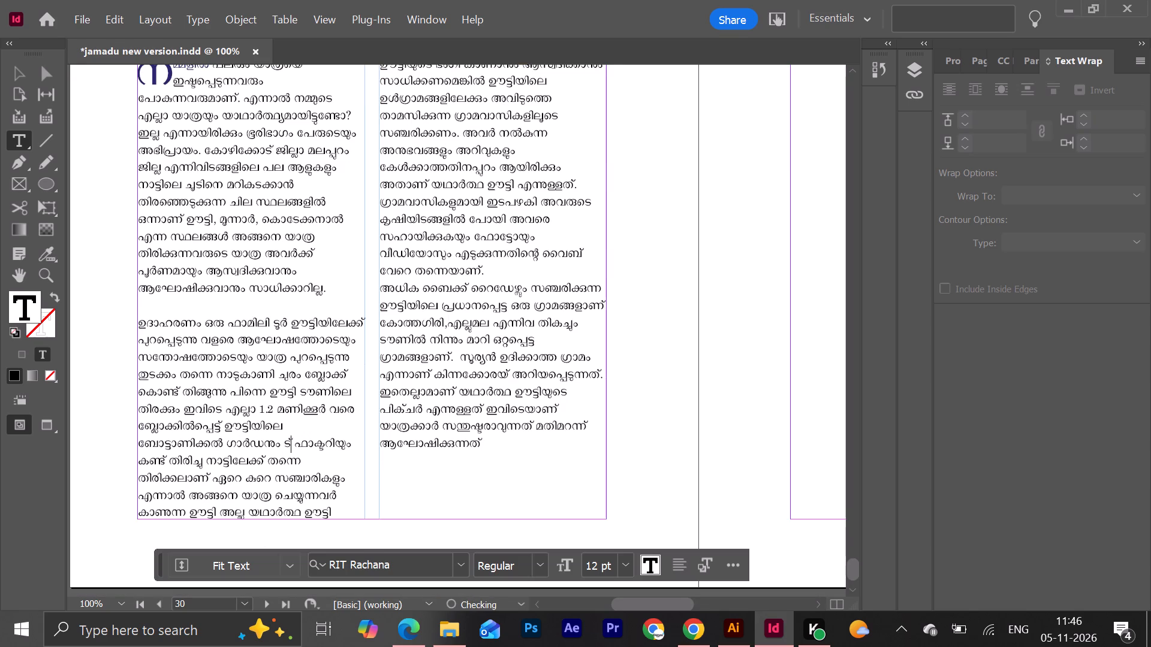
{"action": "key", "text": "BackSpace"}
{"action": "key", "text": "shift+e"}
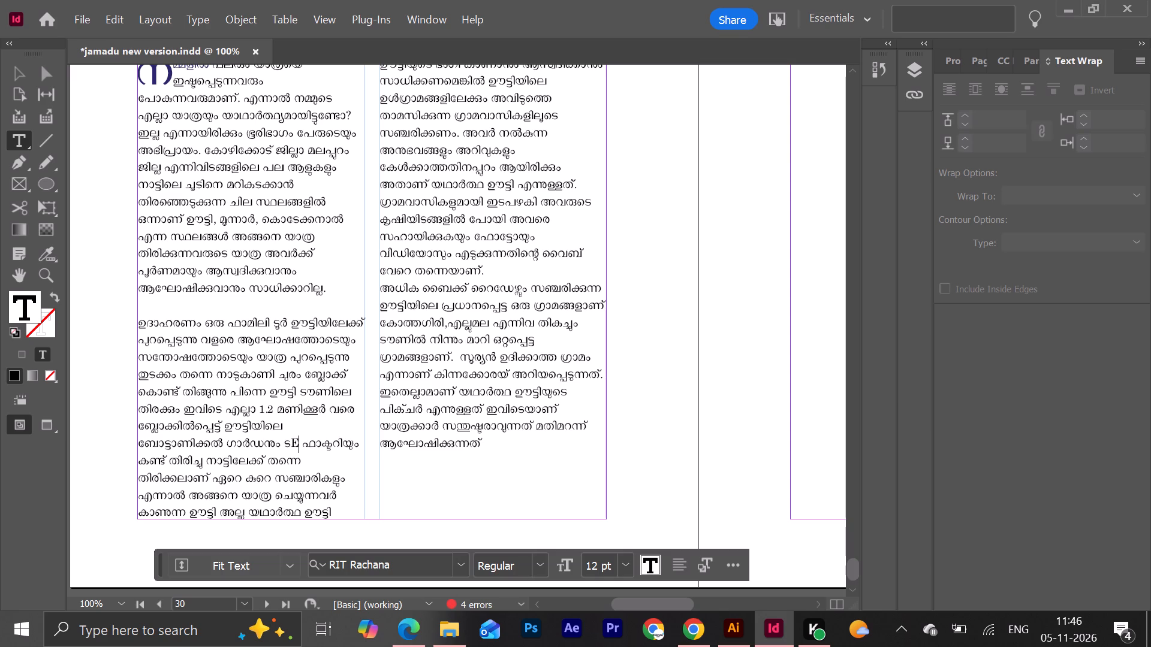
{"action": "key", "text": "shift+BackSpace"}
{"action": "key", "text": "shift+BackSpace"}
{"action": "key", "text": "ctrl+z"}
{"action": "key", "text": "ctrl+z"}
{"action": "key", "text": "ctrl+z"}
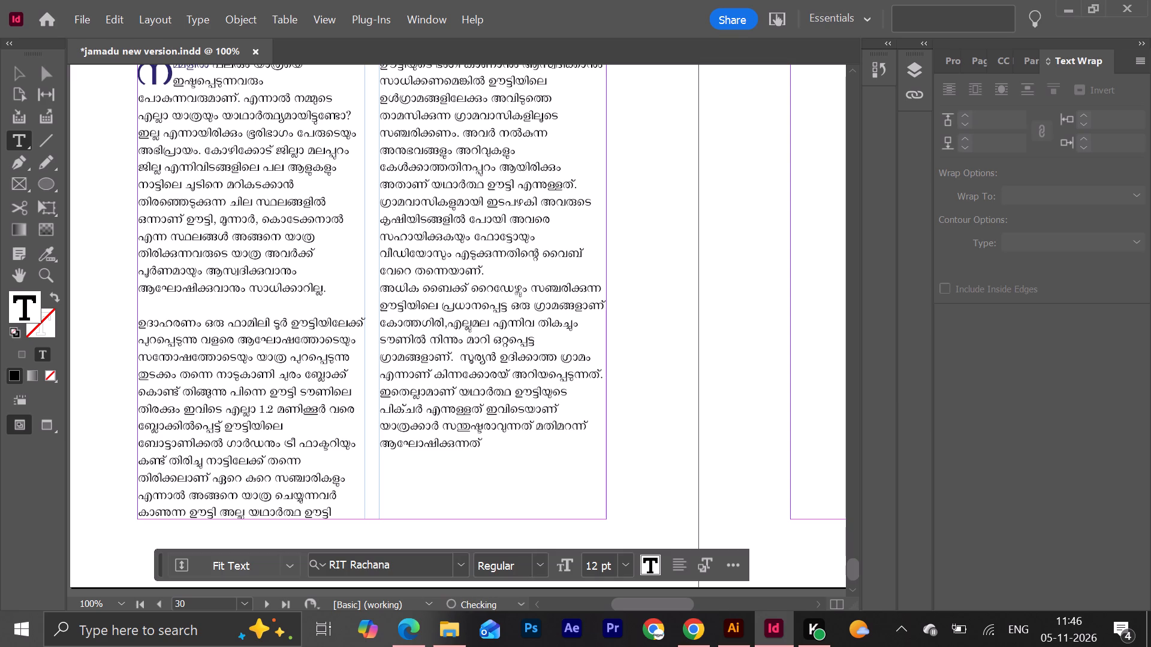
Delete the ending of the word "ട്രീ" before "ഫാക്ടറിയും" in the first column.
{"action": "left_click", "coordinate": [288, 439]}
{"action": "key", "text": "Right"}
{"action": "key", "text": "BackSpace"}
{"action": "key", "text": "BackSpace"}
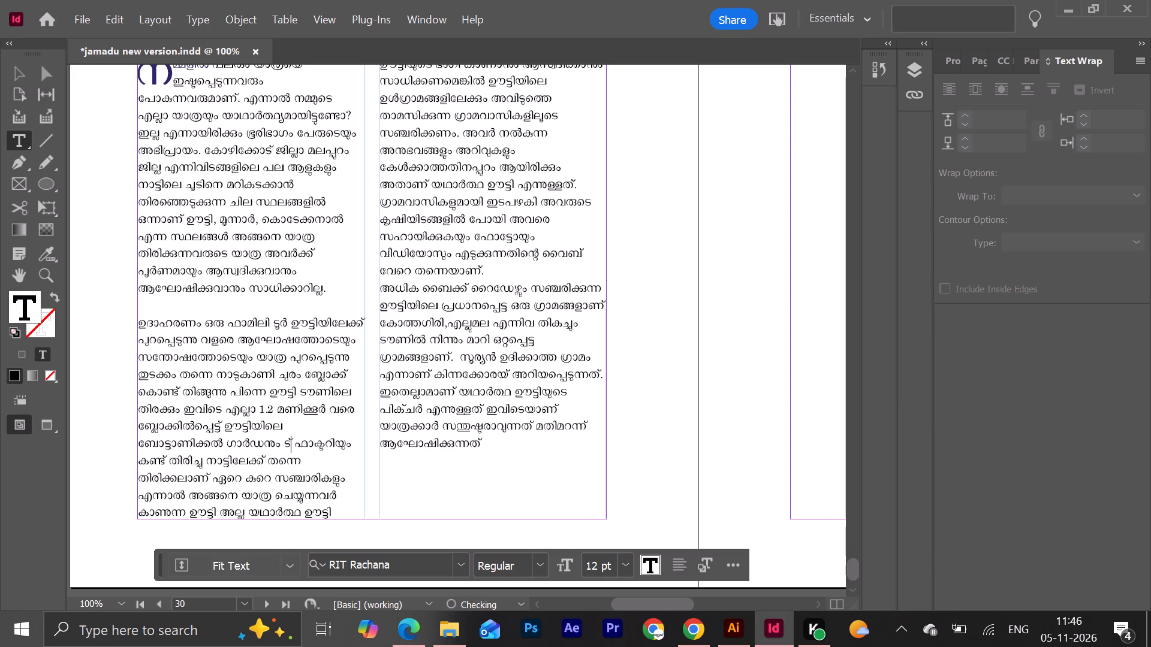
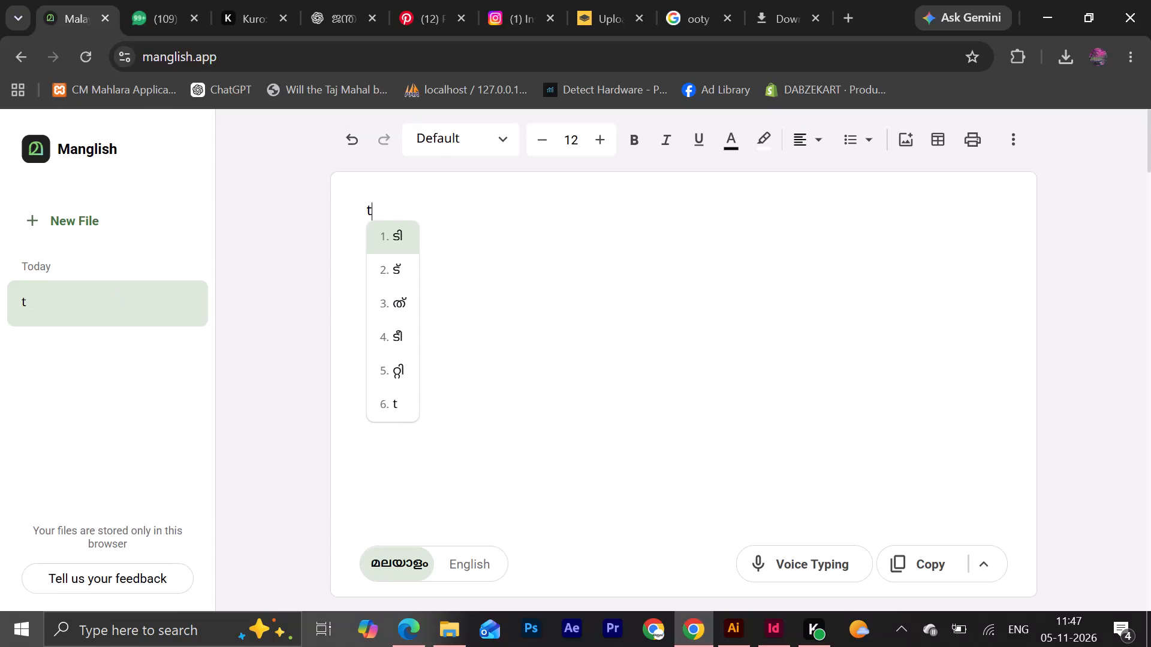
Transliterate "tee" into the Malayalam word "ടീ" in the Manglish editor.
{"action": "type", "text": "ee"}
{"action": "left_click", "coordinate": [402, 235]}
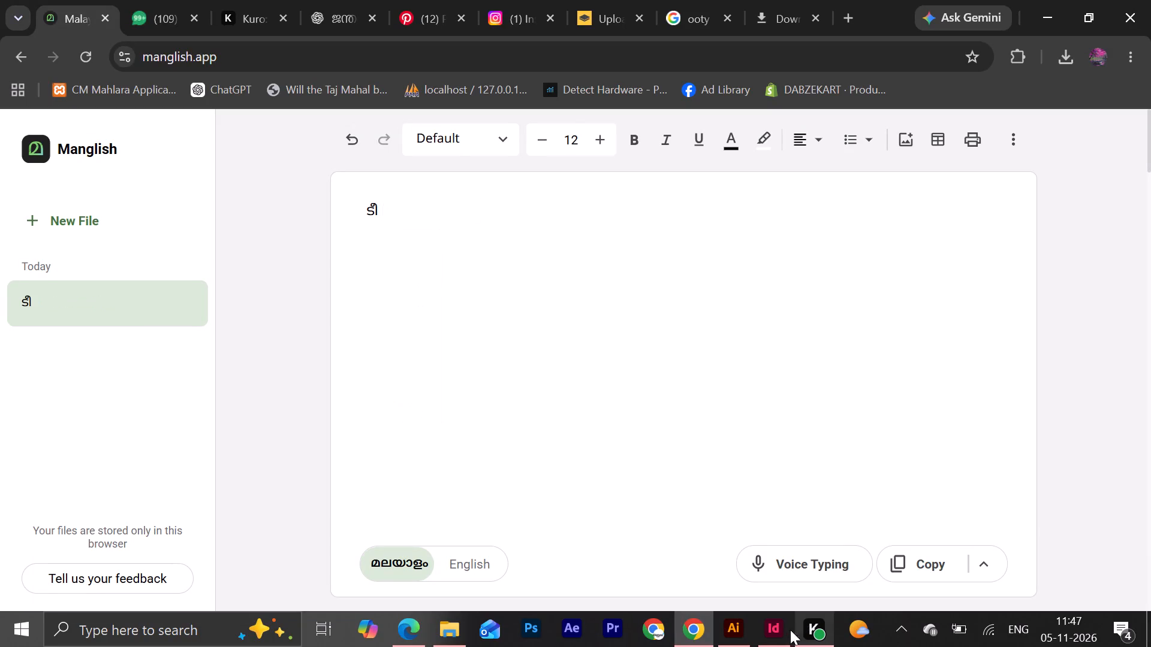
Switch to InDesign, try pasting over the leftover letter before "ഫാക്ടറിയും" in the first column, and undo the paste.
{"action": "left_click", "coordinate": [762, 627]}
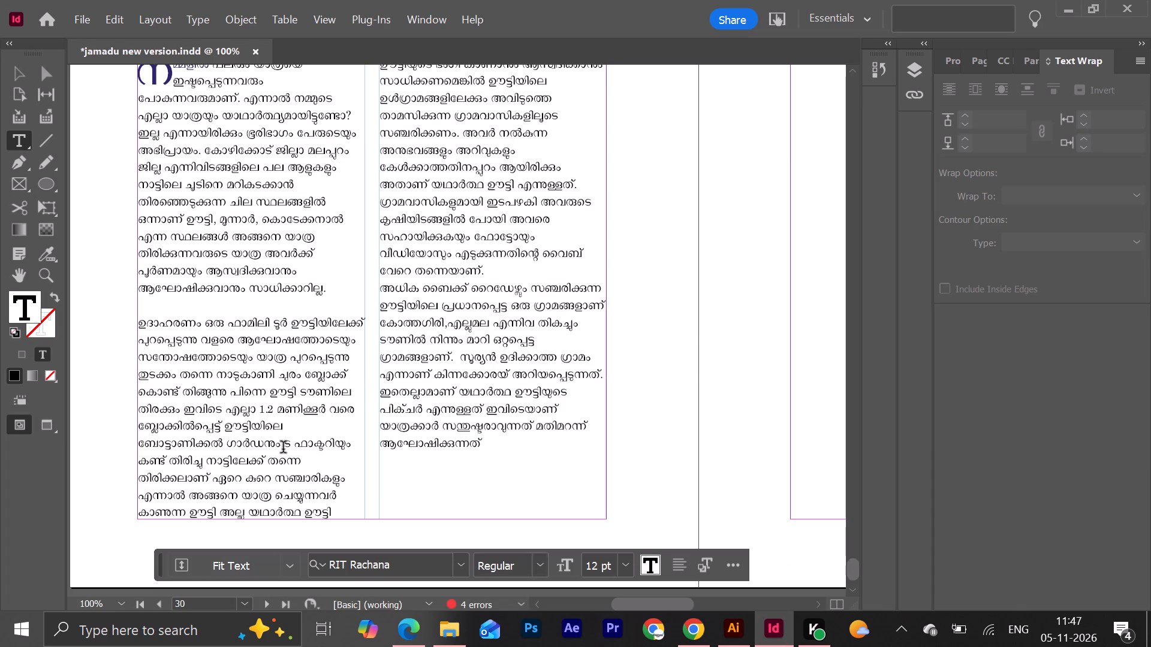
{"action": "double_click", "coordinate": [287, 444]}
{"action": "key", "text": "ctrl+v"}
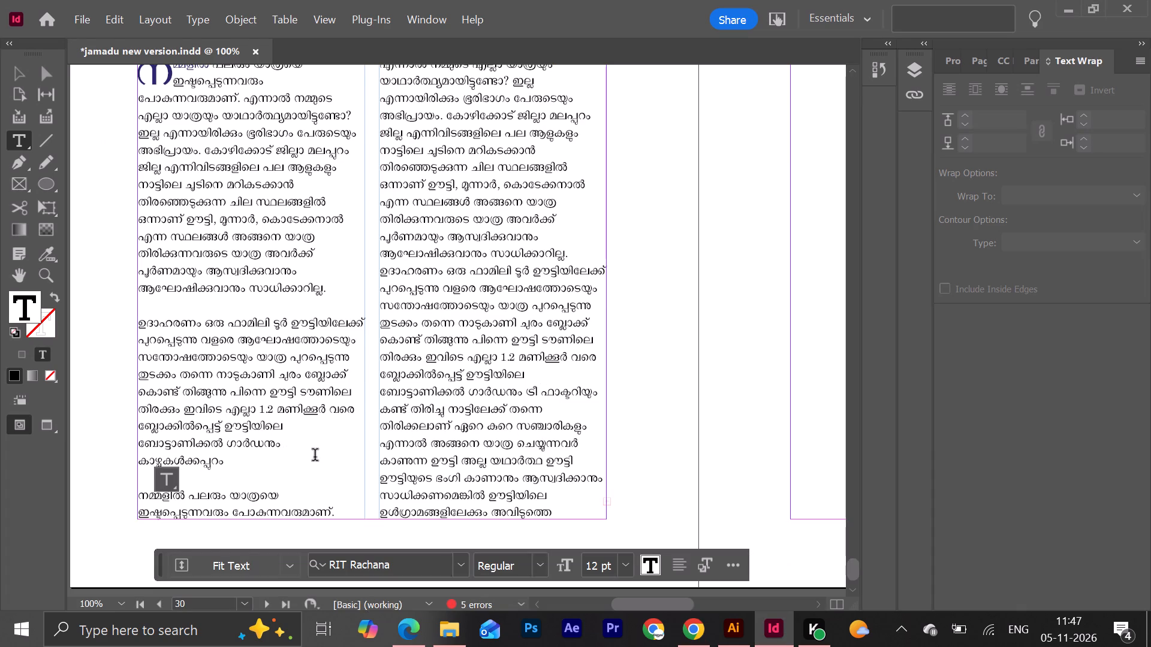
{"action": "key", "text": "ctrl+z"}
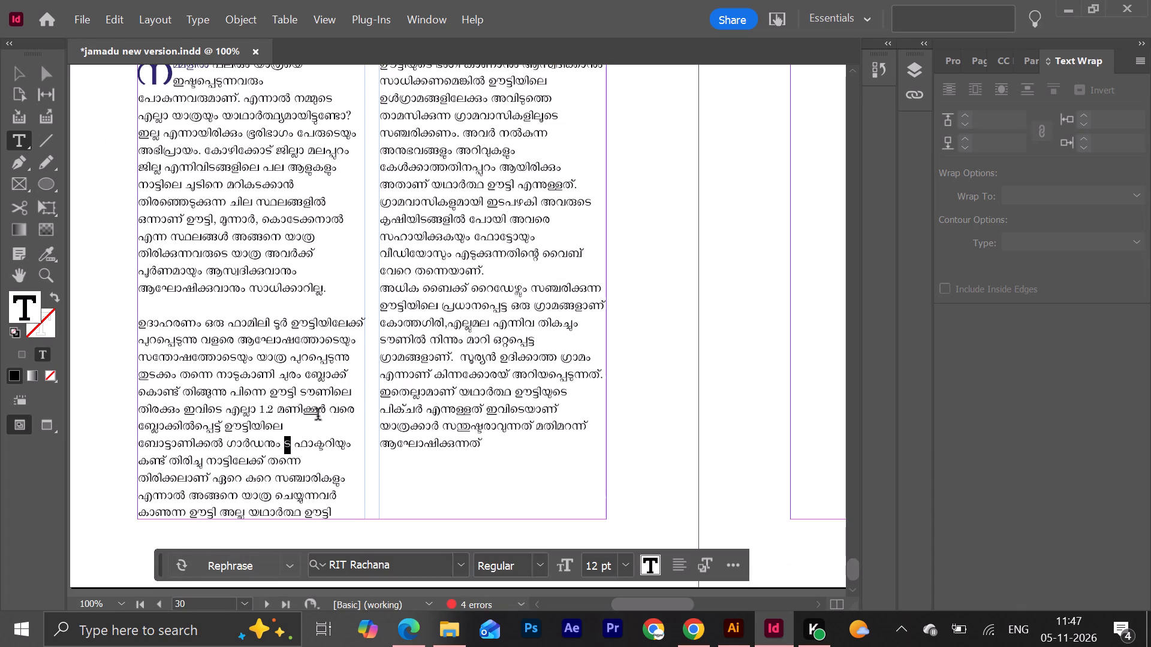
Replace the leftover letter before "ഫാക്ടറിയും" with "ടീ" copied from Manglish, keeping a single space before it.
{"action": "key", "text": "BackSpace"}
{"action": "key", "text": "space"}
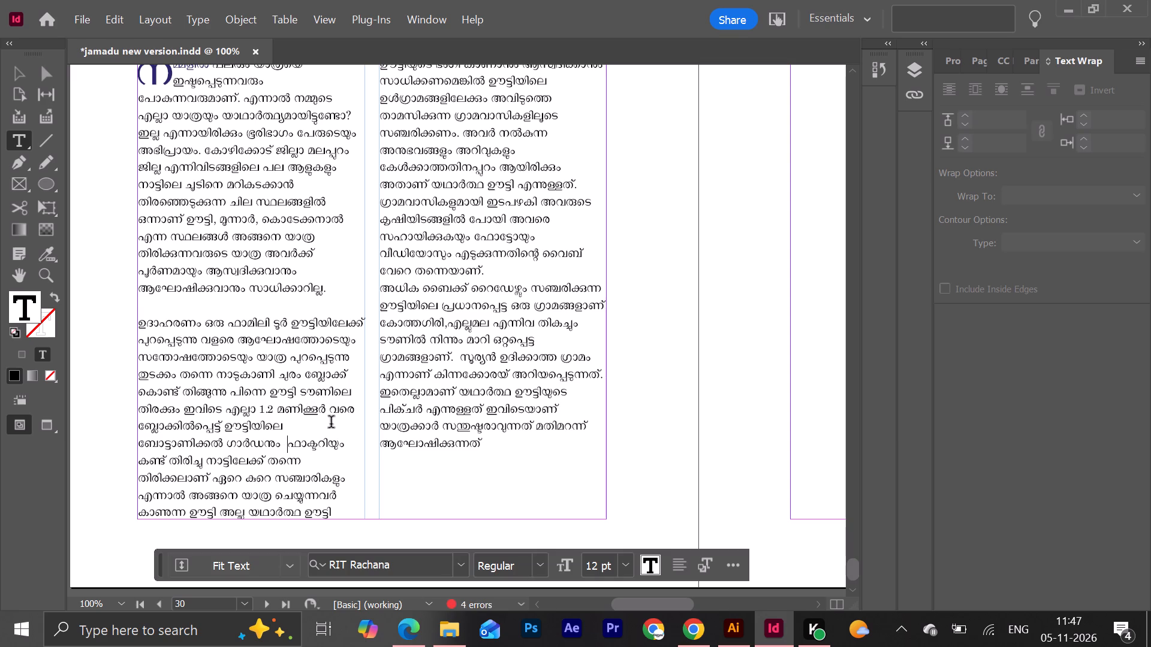
{"action": "left_click", "coordinate": [691, 636]}
{"action": "left_click", "coordinate": [928, 566]}
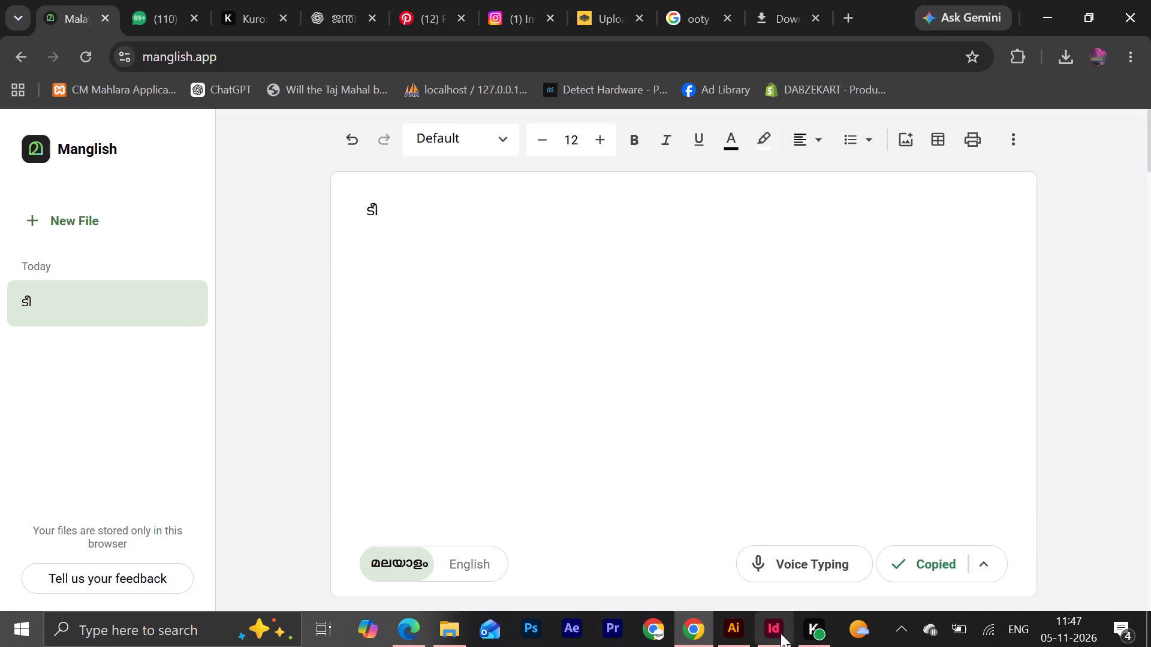
{"action": "left_click", "coordinate": [784, 637]}
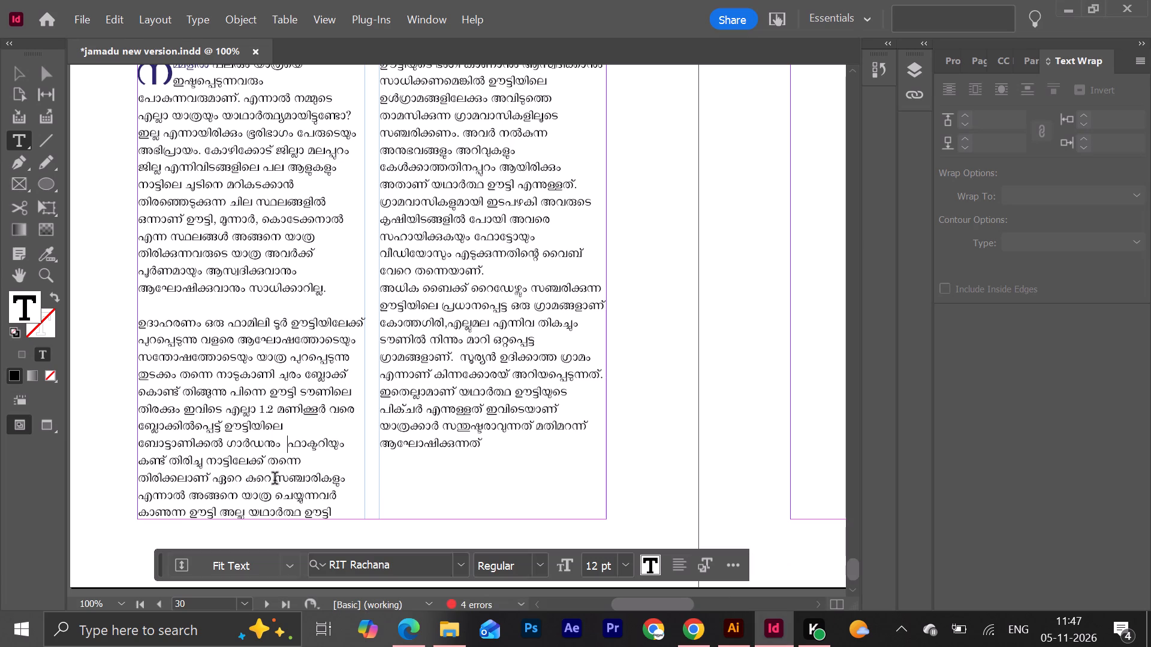
{"action": "key", "text": "ctrl+v"}
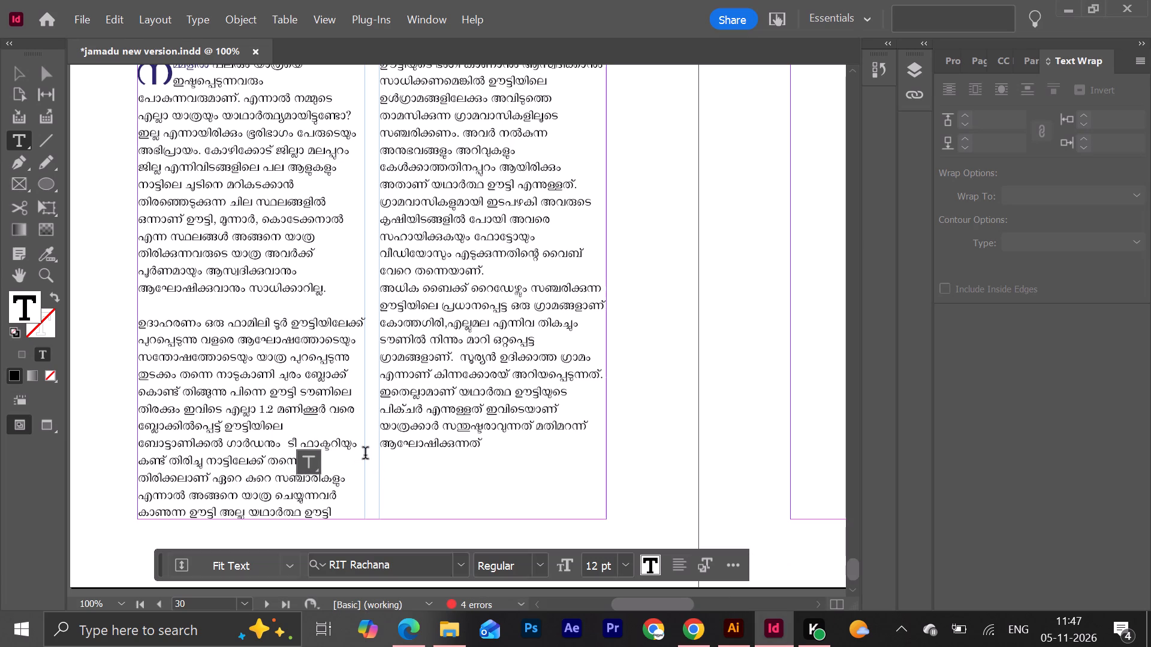
{"action": "key", "text": "Left"}
{"action": "key", "text": "Left"}
{"action": "key", "text": "Right"}
{"action": "key", "text": "BackSpace"}
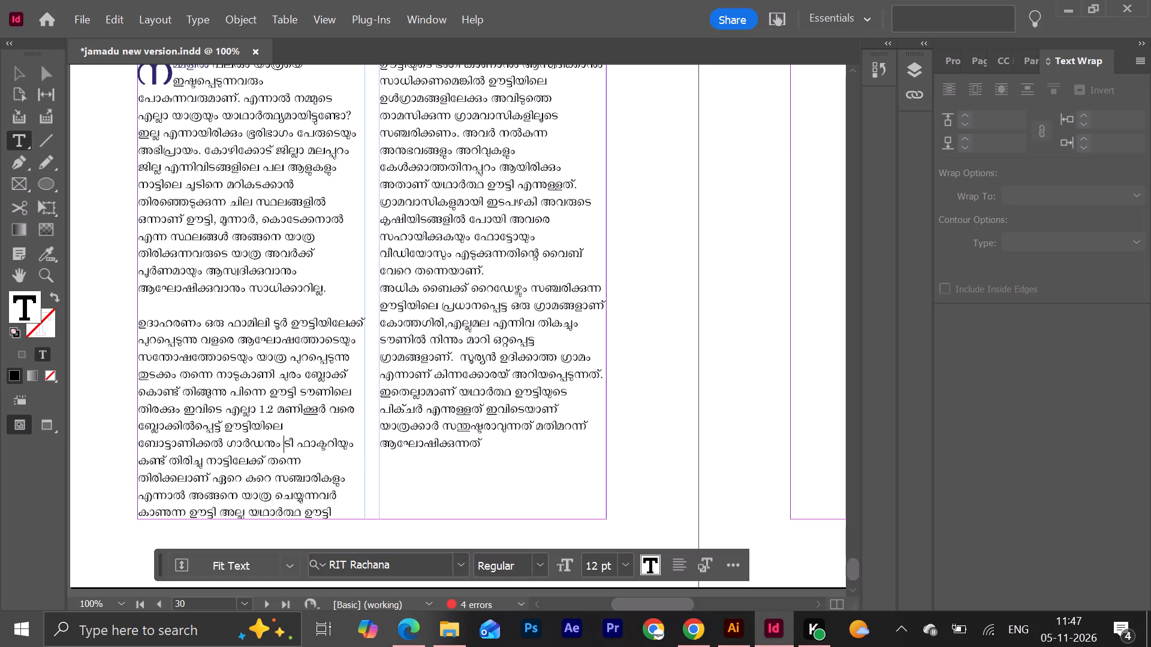
{"action": "key", "text": "Right"}
Insert a blank line before the paragraph starting "അധിക" in the second column.
{"action": "left_click", "coordinate": [496, 271]}
{"action": "key", "text": "Return"}
{"action": "key", "text": "Return"}
{"action": "key", "text": "BackSpace"}
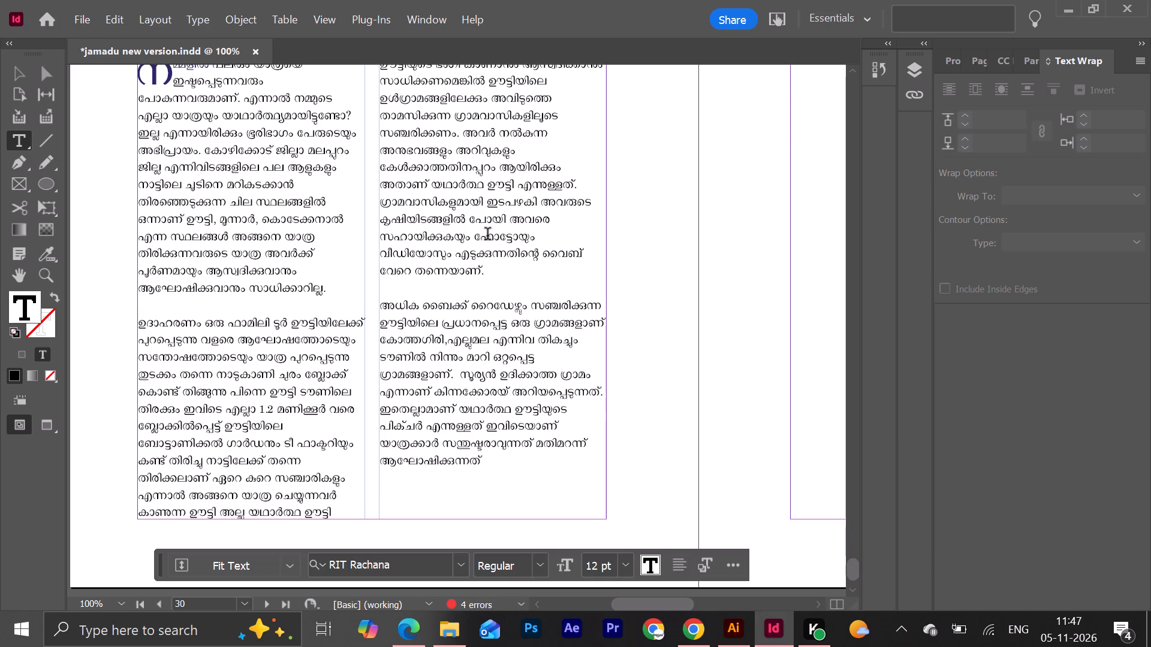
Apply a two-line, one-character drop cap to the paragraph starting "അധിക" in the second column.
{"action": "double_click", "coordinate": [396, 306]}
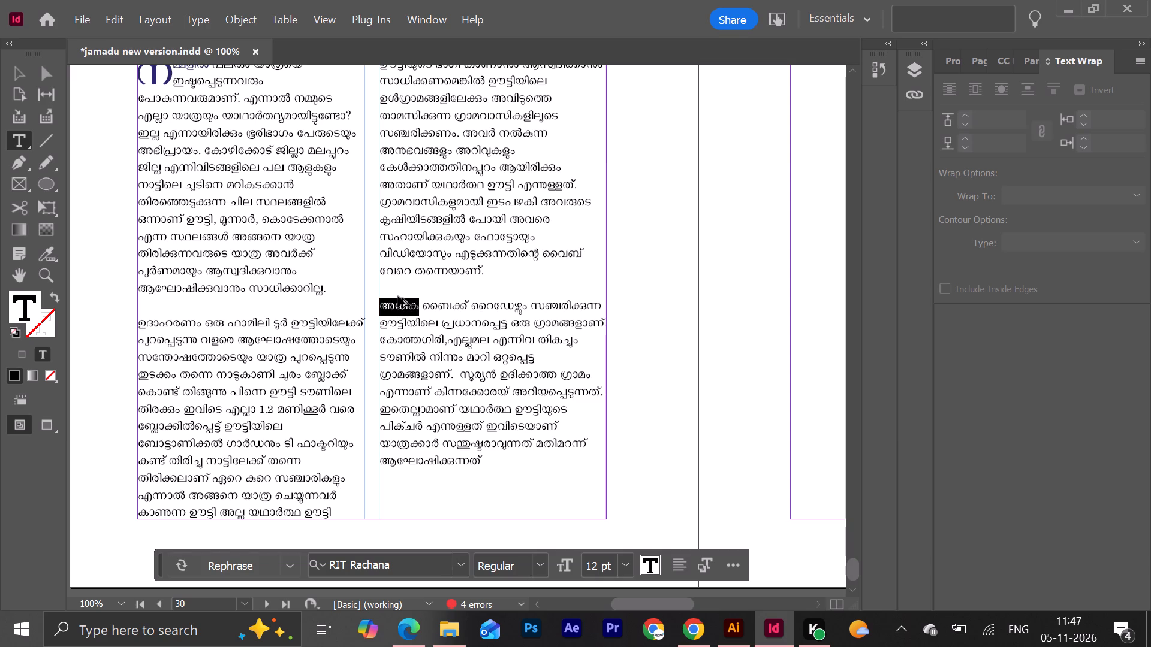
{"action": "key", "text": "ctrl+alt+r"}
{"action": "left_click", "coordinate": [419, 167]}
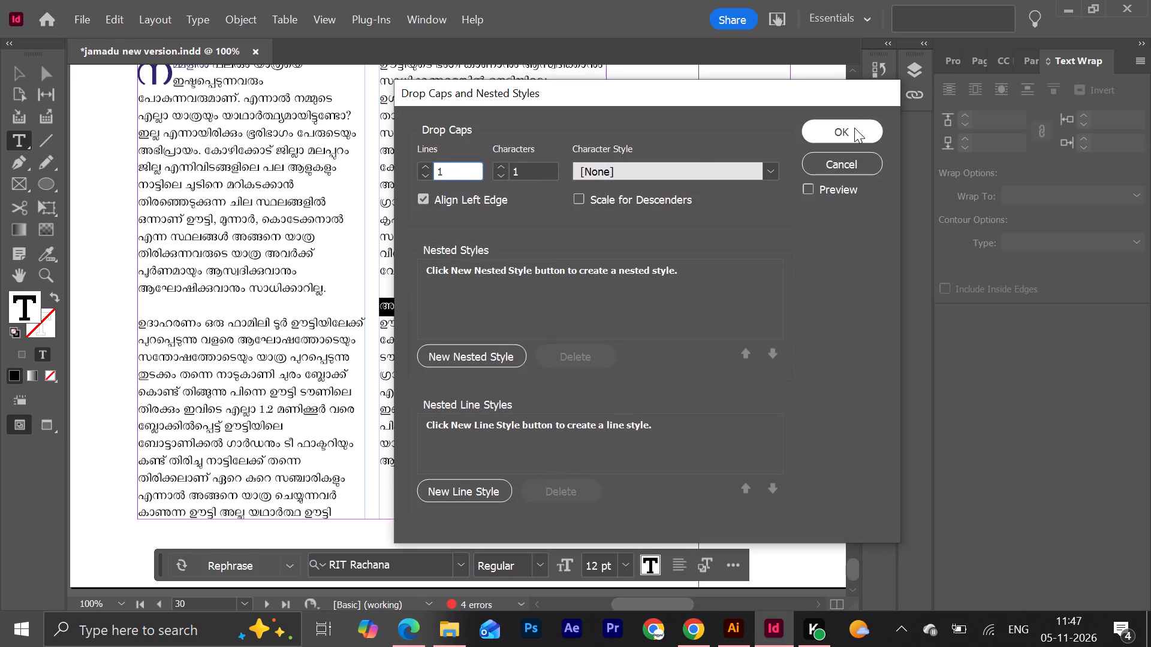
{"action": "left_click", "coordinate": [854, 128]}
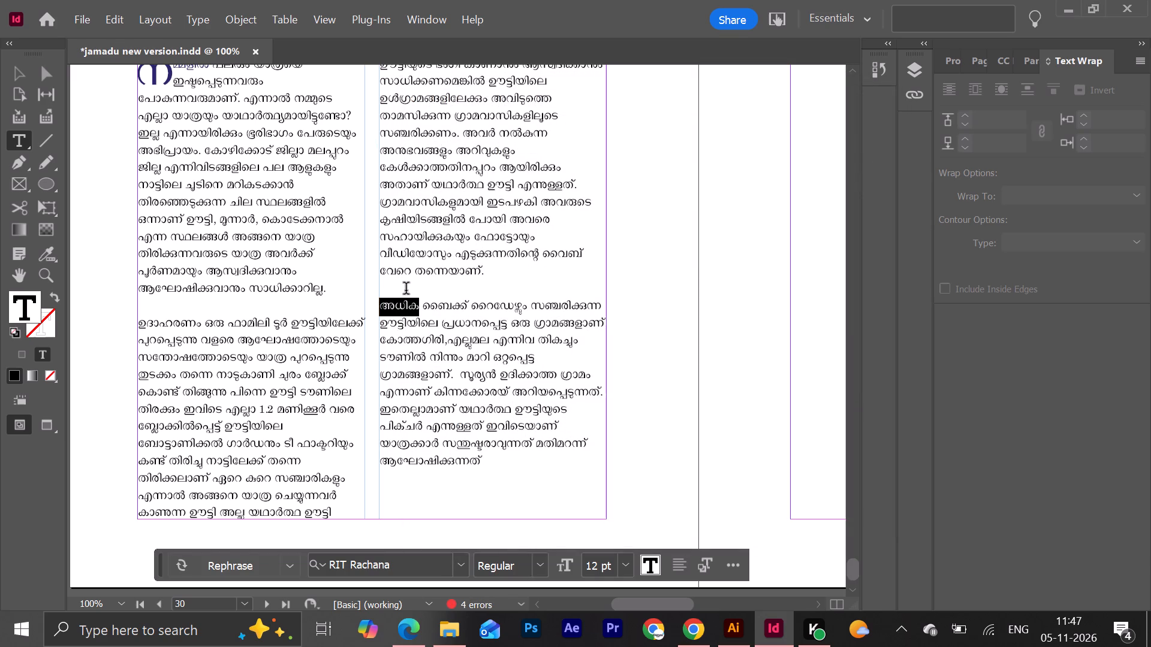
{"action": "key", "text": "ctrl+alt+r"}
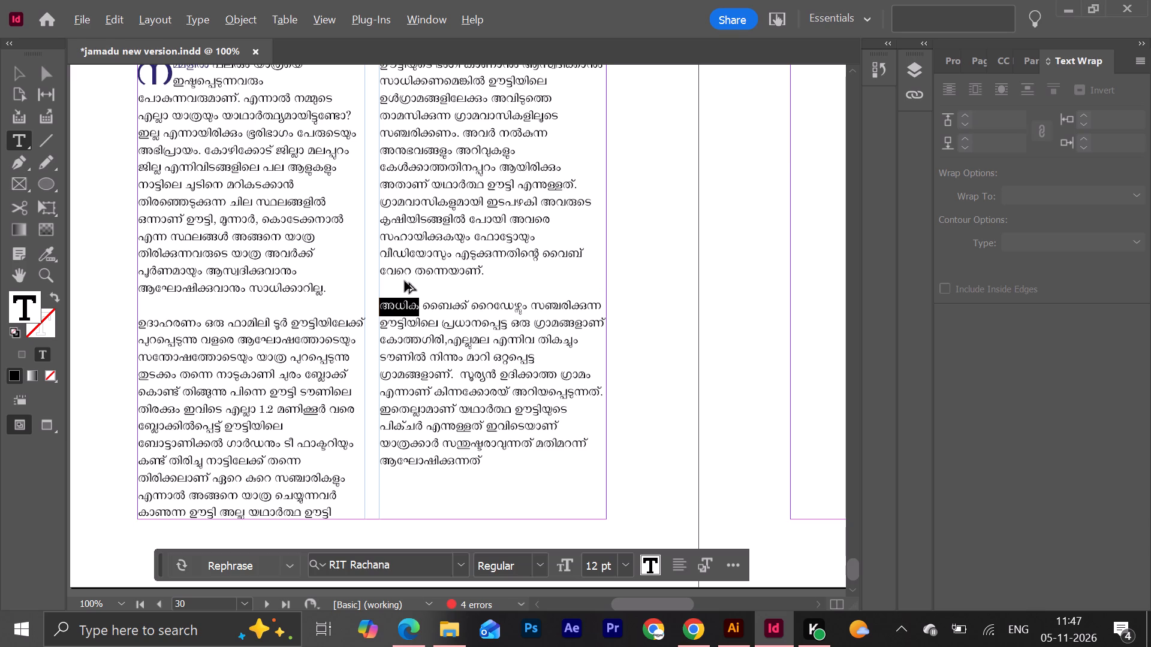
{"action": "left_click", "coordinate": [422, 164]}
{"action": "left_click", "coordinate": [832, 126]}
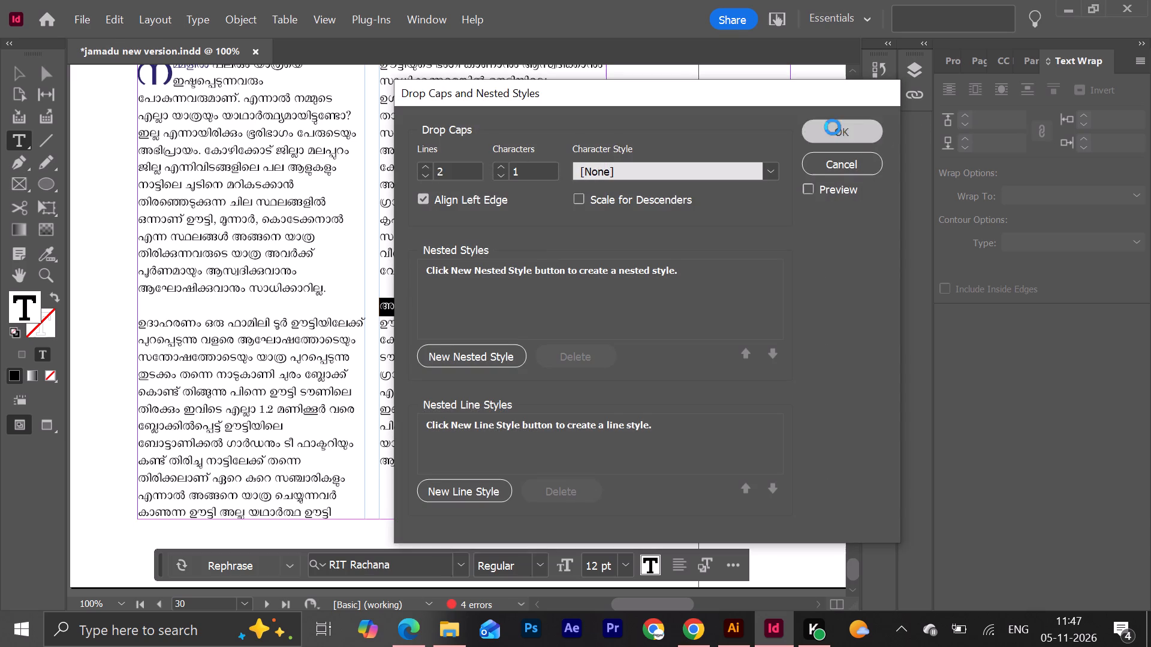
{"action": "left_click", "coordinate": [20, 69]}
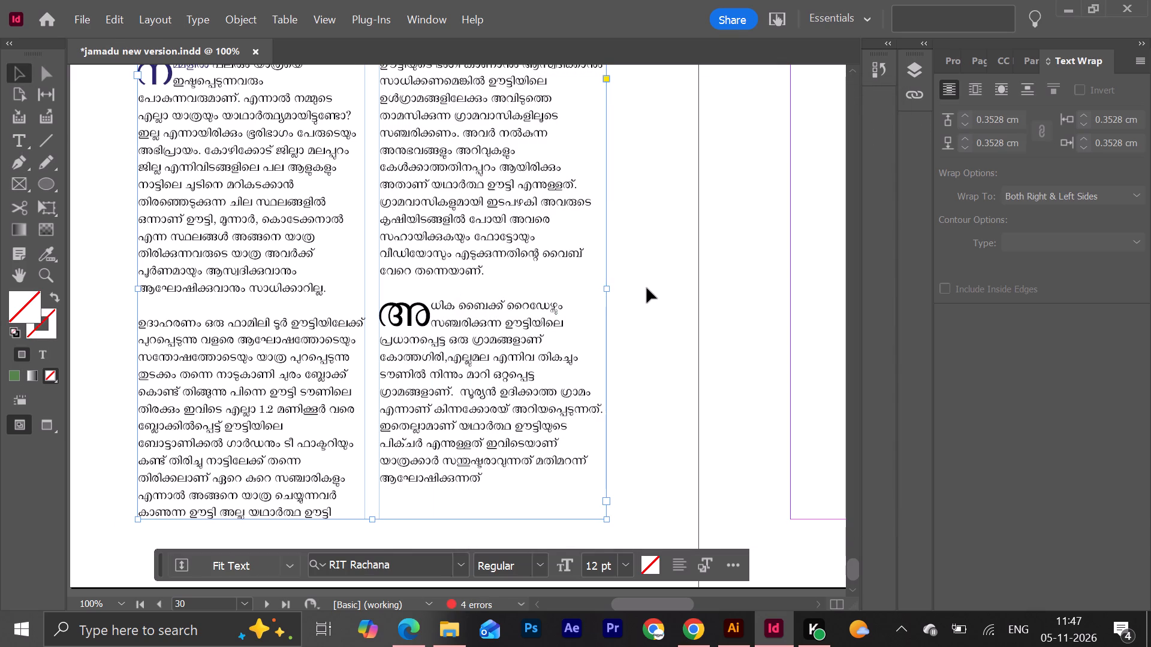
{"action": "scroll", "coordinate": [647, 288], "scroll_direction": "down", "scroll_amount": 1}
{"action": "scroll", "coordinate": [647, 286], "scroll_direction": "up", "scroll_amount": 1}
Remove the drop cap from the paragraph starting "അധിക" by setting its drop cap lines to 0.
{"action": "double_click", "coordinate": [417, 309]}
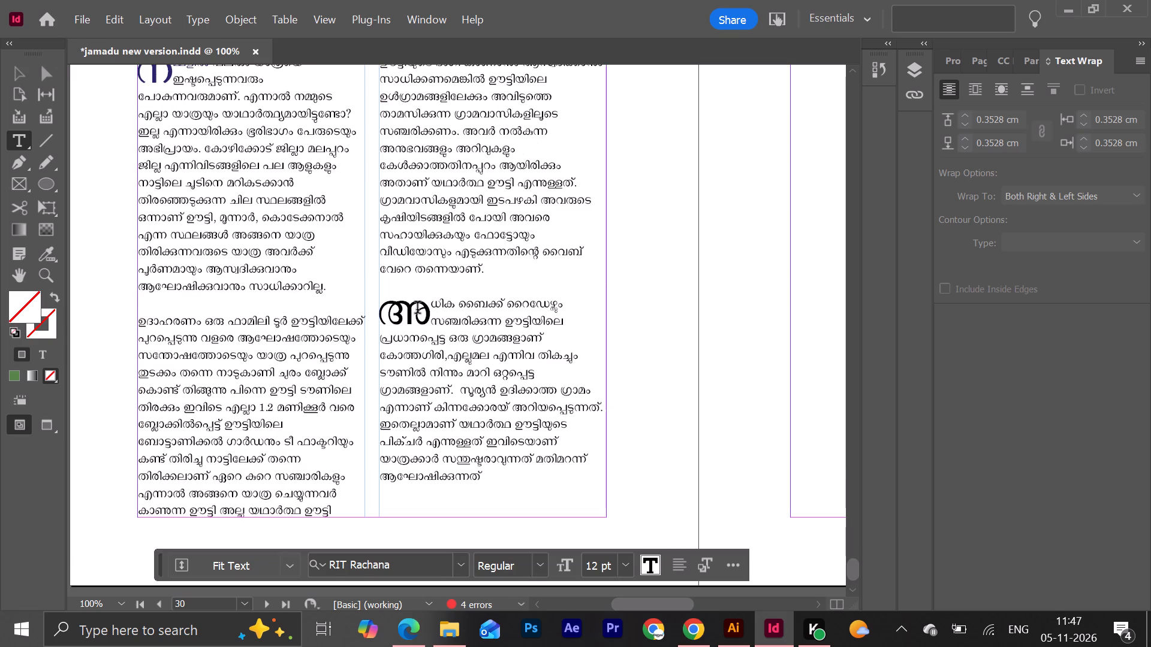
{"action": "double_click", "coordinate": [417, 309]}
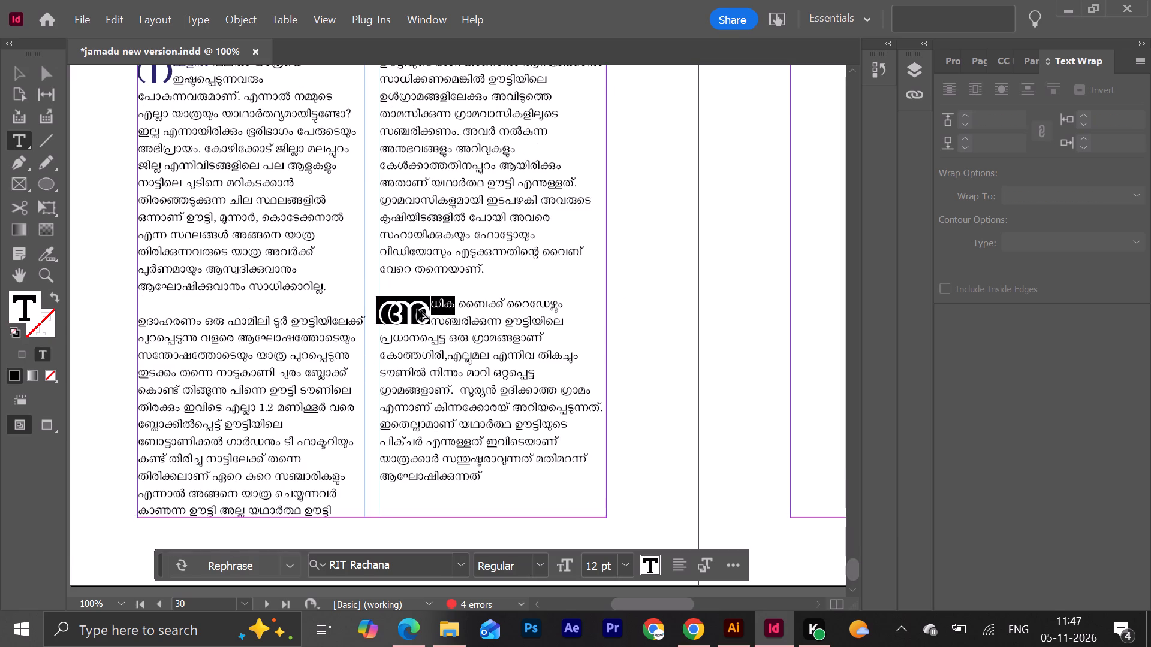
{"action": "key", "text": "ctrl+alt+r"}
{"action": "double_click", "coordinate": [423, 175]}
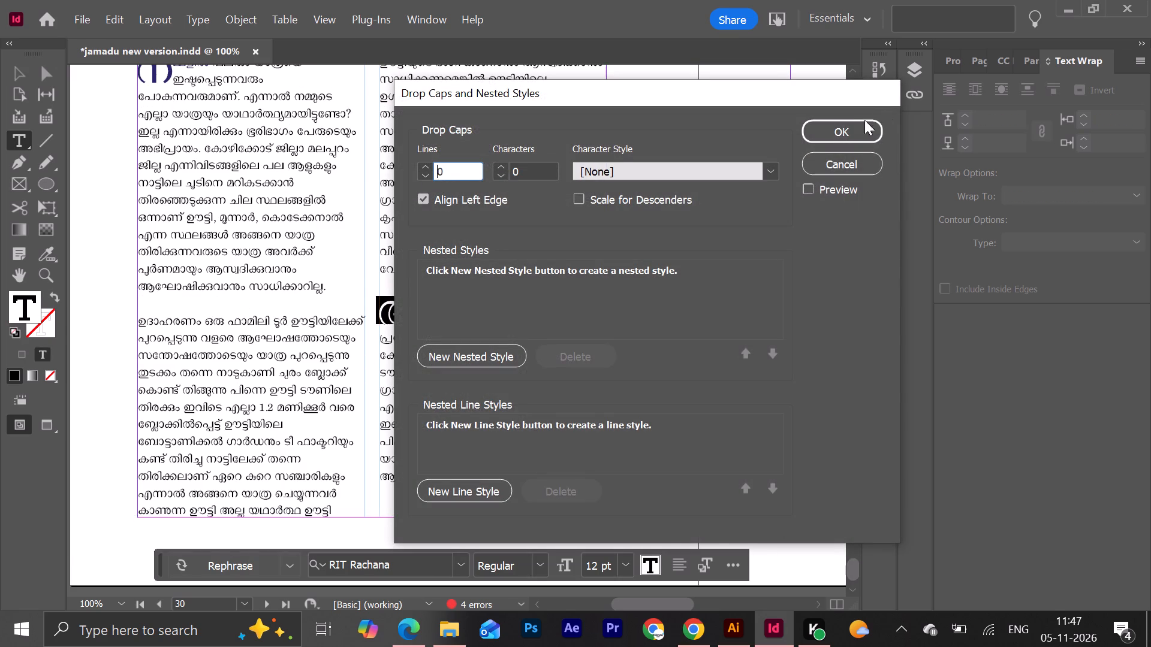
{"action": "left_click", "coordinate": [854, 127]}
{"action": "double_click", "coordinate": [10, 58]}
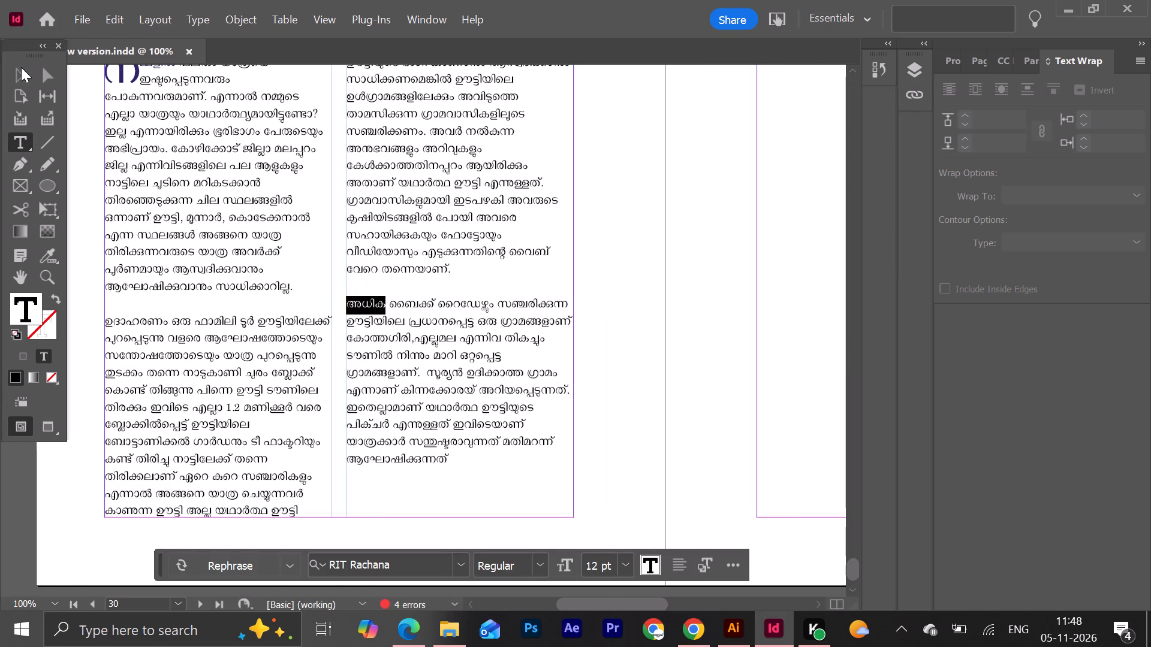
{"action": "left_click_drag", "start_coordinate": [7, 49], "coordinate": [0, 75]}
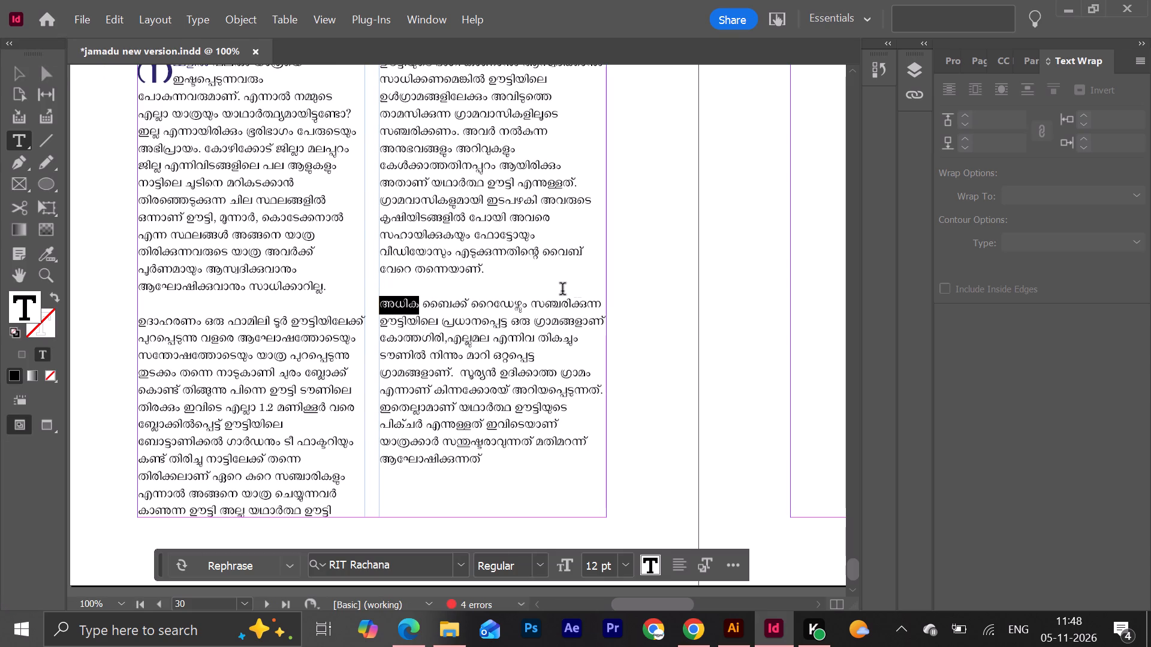
Duplicate the two-column body text frame from page 30 onto page 31, aligned with that page's side margins and the original's height.
{"action": "scroll", "coordinate": [576, 280], "scroll_direction": "down", "scroll_amount": 2, "text": "ctrl+alt"}
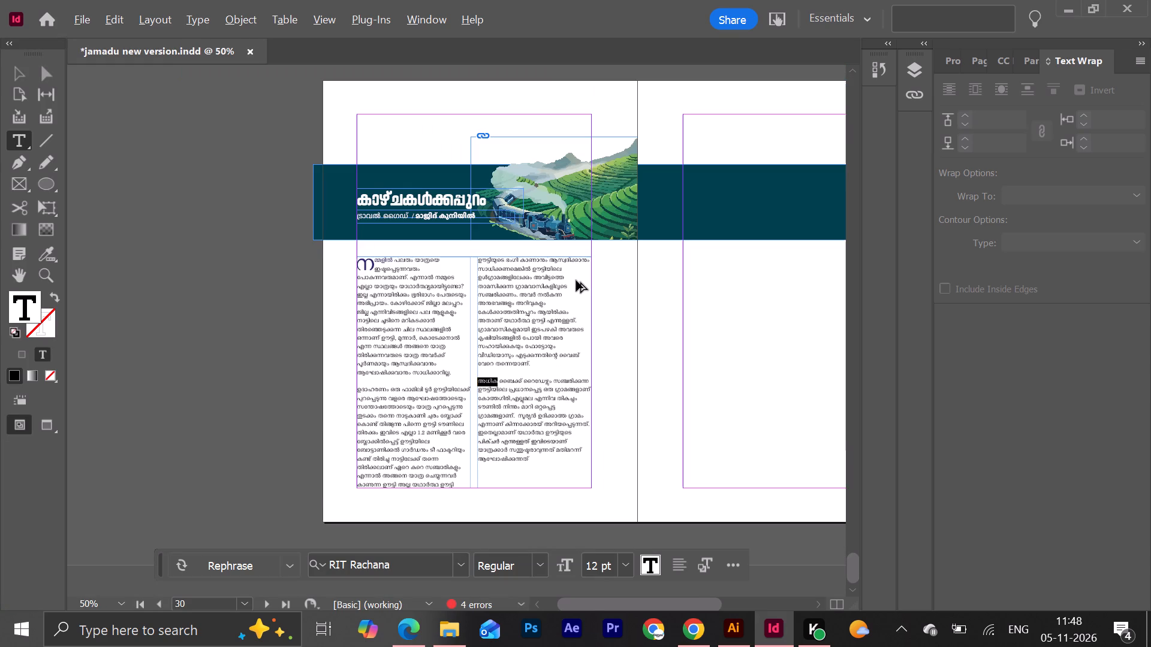
{"action": "scroll", "coordinate": [576, 280], "scroll_direction": "up", "scroll_amount": 2, "text": "ctrl+alt"}
{"action": "scroll", "coordinate": [576, 280], "scroll_direction": "down", "scroll_amount": 2, "text": "ctrl+alt"}
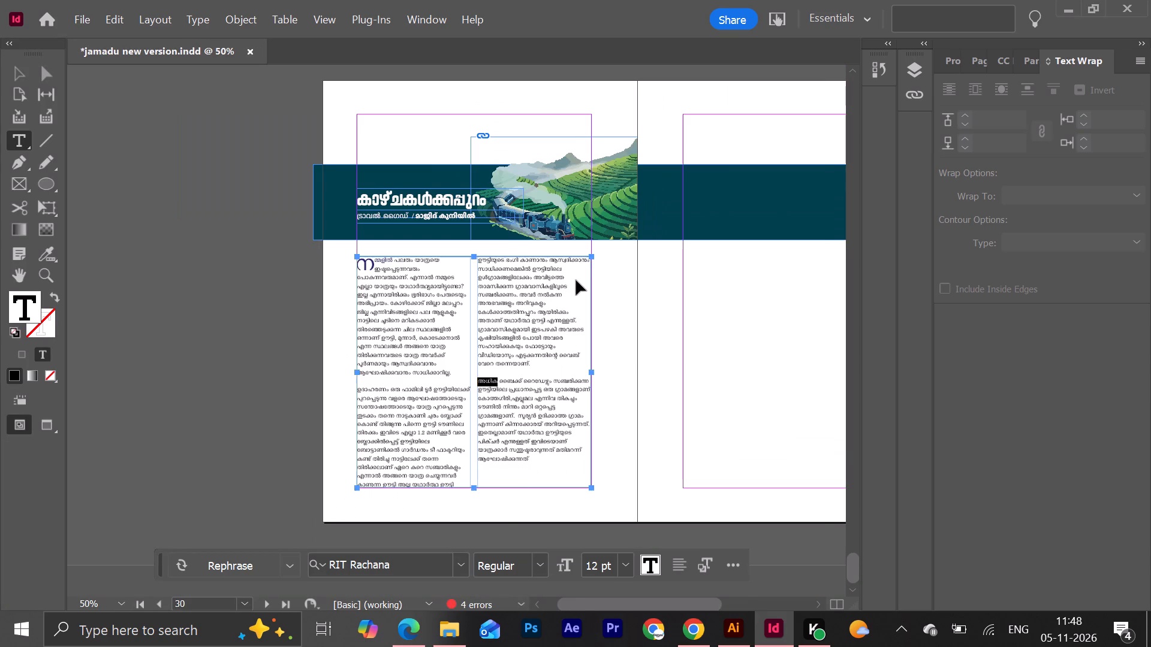
{"action": "scroll", "coordinate": [576, 280], "scroll_direction": "down", "scroll_amount": 3, "text": "ctrl"}
{"action": "left_click", "coordinate": [790, 285], "text": "ctrl"}
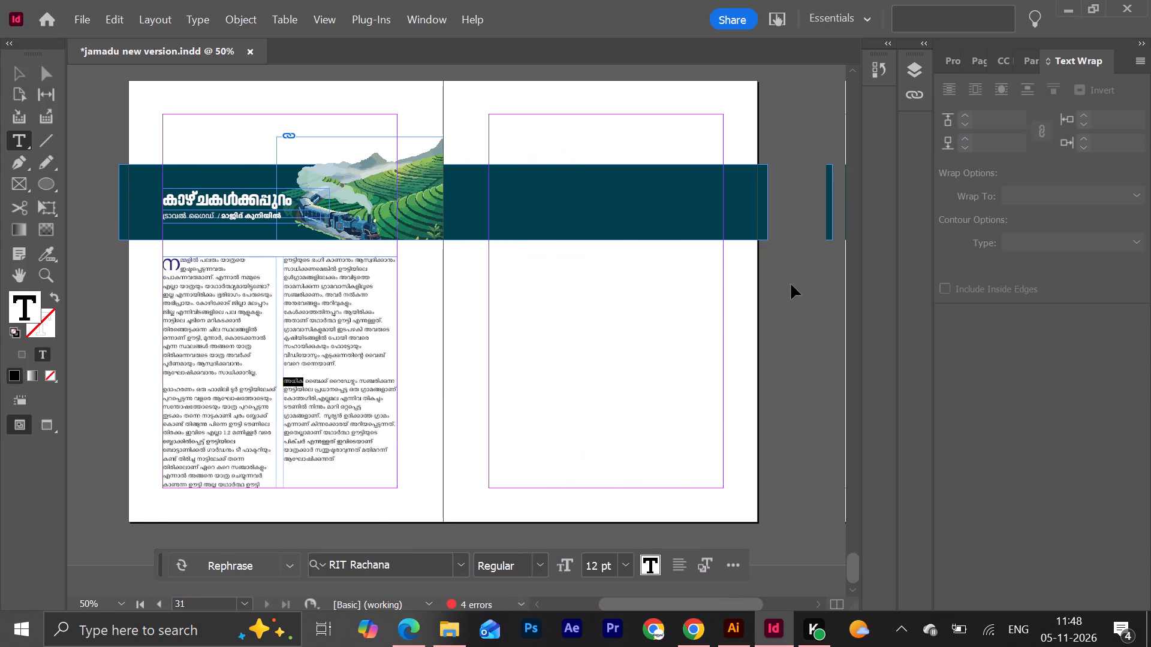
{"action": "left_click", "coordinate": [311, 333]}
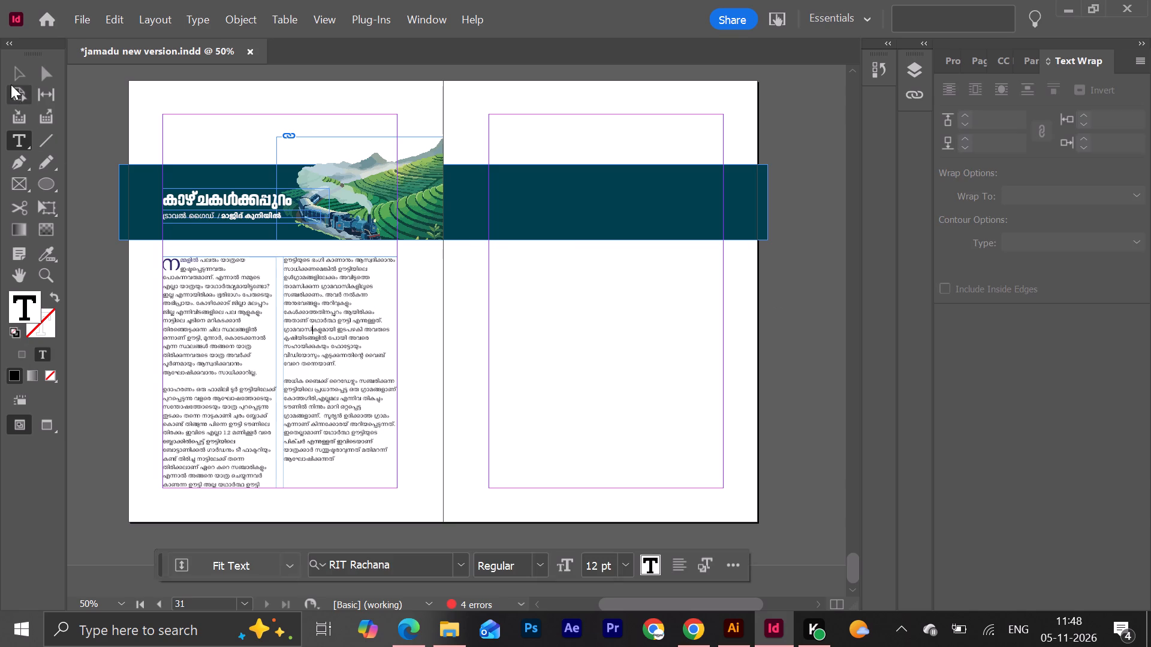
{"action": "left_click", "coordinate": [17, 75]}
{"action": "left_click", "coordinate": [200, 324]}
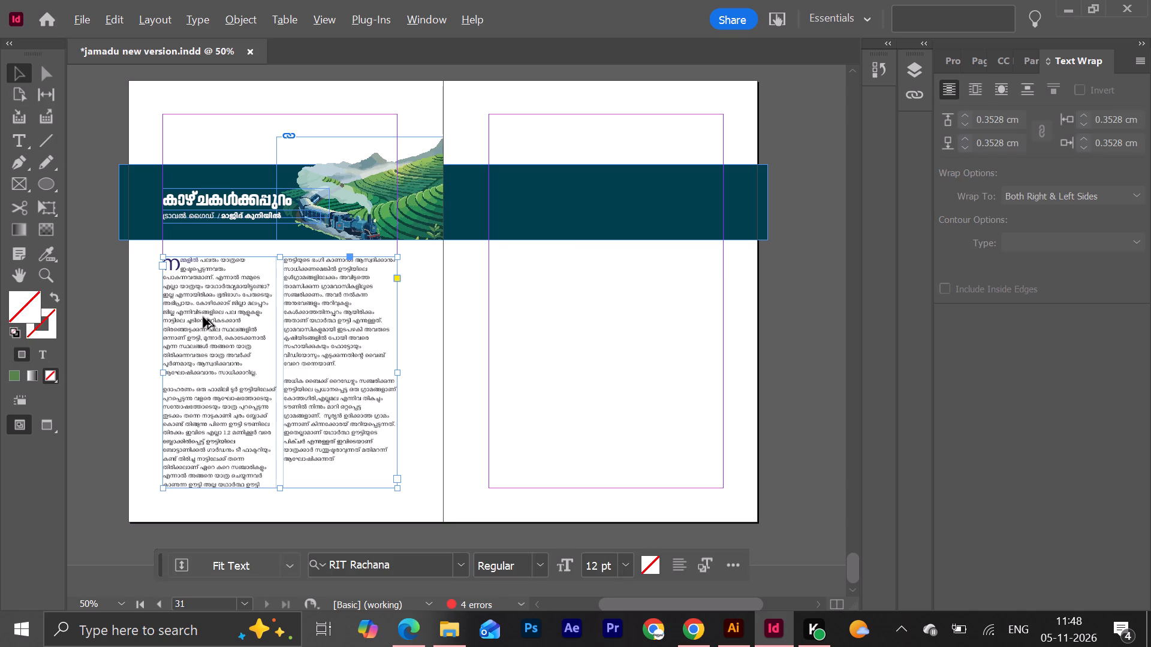
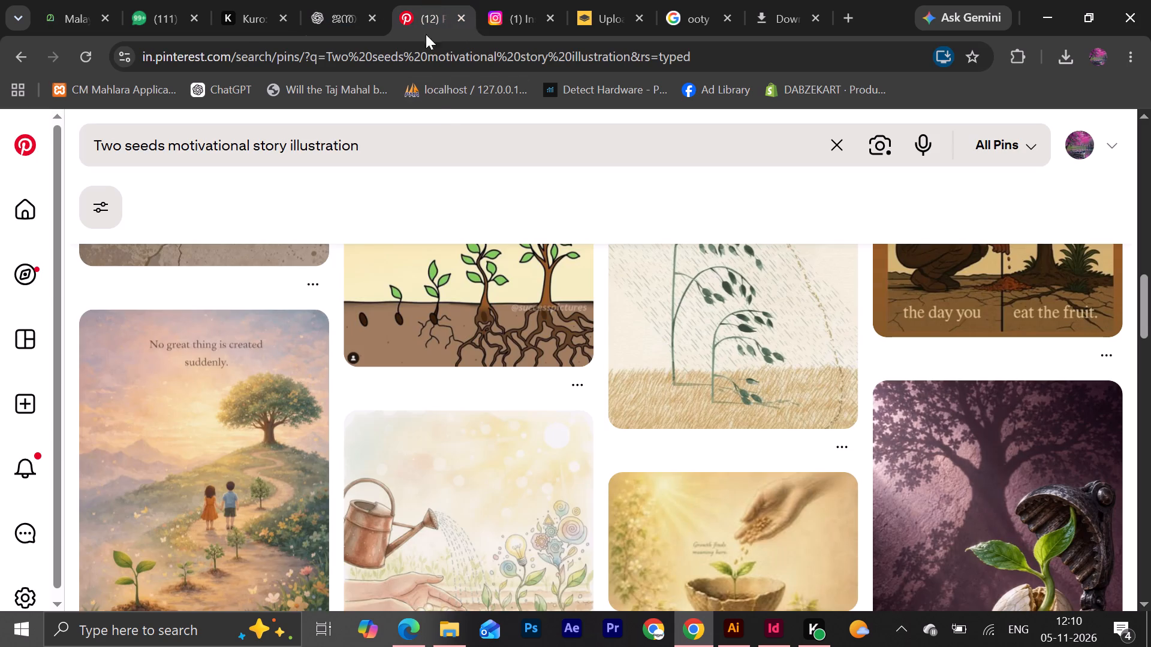
{"action": "left_click_drag", "start_coordinate": [420, 128], "coordinate": [0, 134]}
{"action": "key", "text": "ctrl+v"}
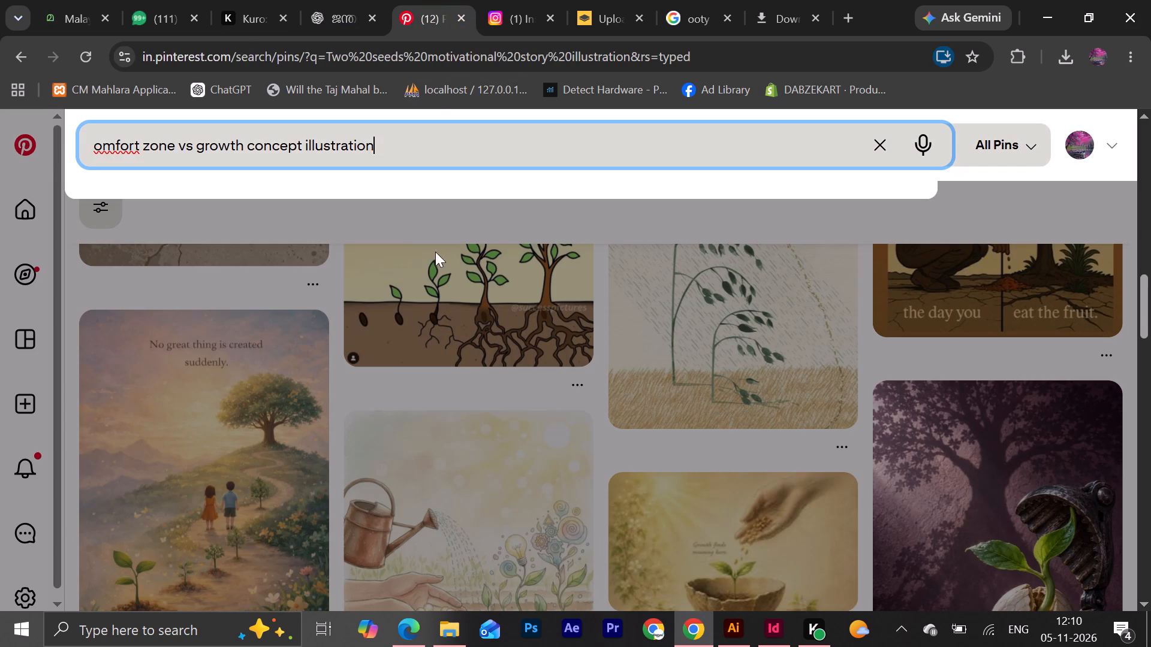
{"action": "key", "text": "Return"}
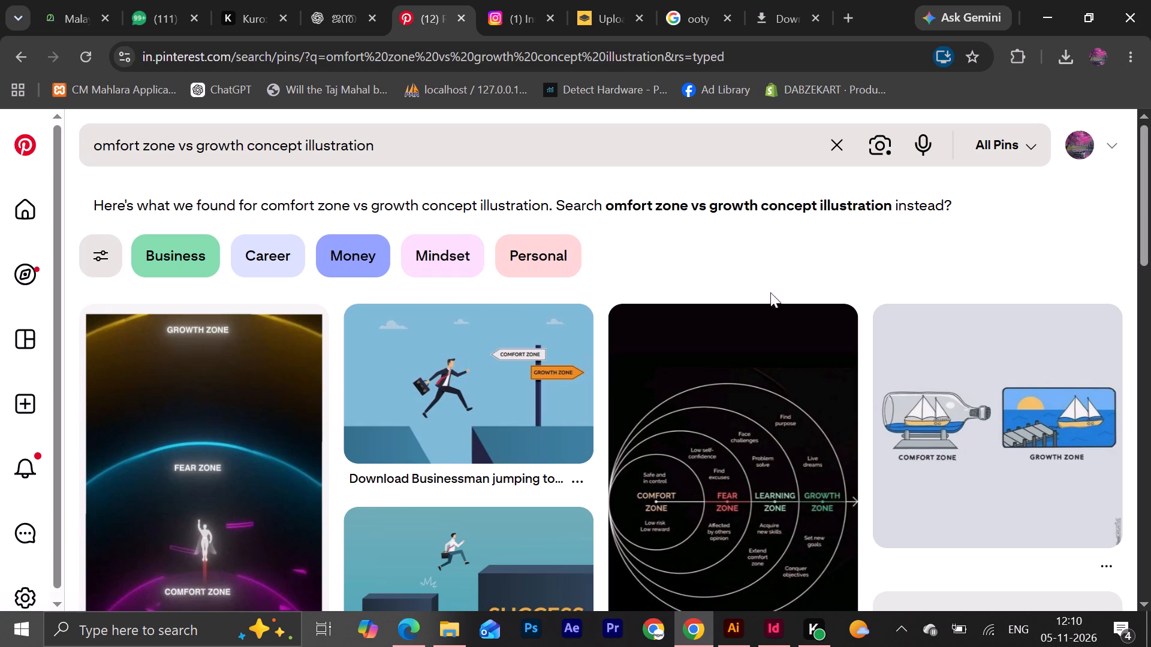
Open the pin of the businessman jumping to the growth zone and browse its related pins.
{"action": "left_click", "coordinate": [447, 345]}
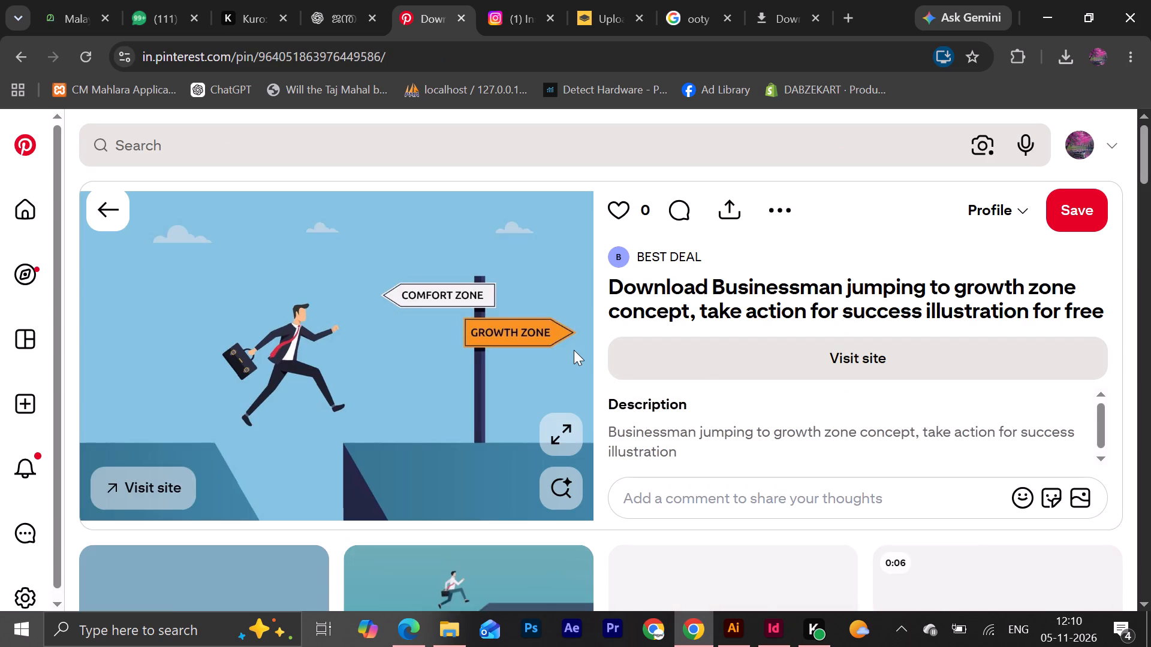
{"action": "scroll", "coordinate": [574, 350], "scroll_direction": "down", "scroll_amount": 6}
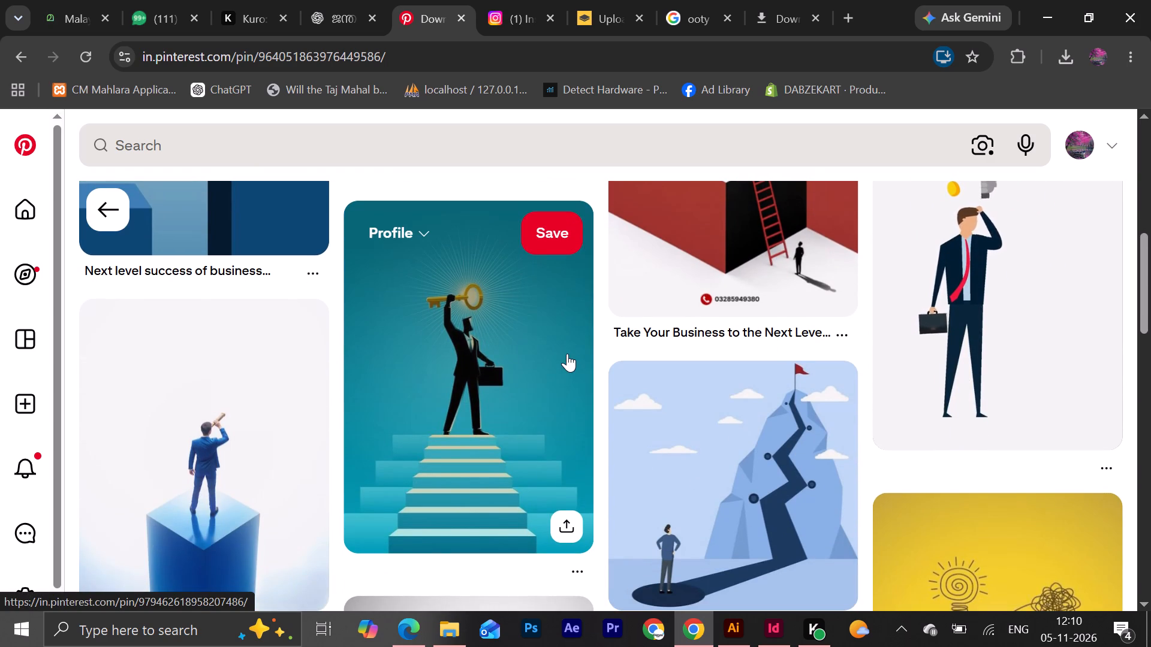
{"action": "scroll", "coordinate": [567, 353], "scroll_direction": "down", "scroll_amount": 2}
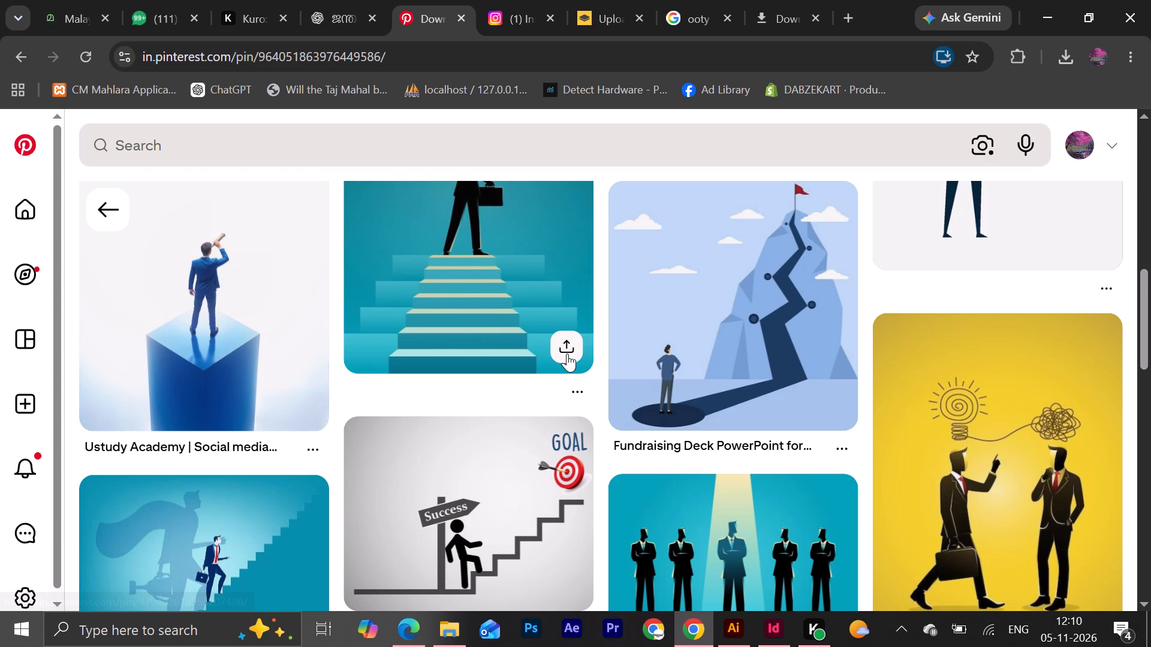
{"action": "scroll", "coordinate": [567, 353], "scroll_direction": "down", "scroll_amount": 1}
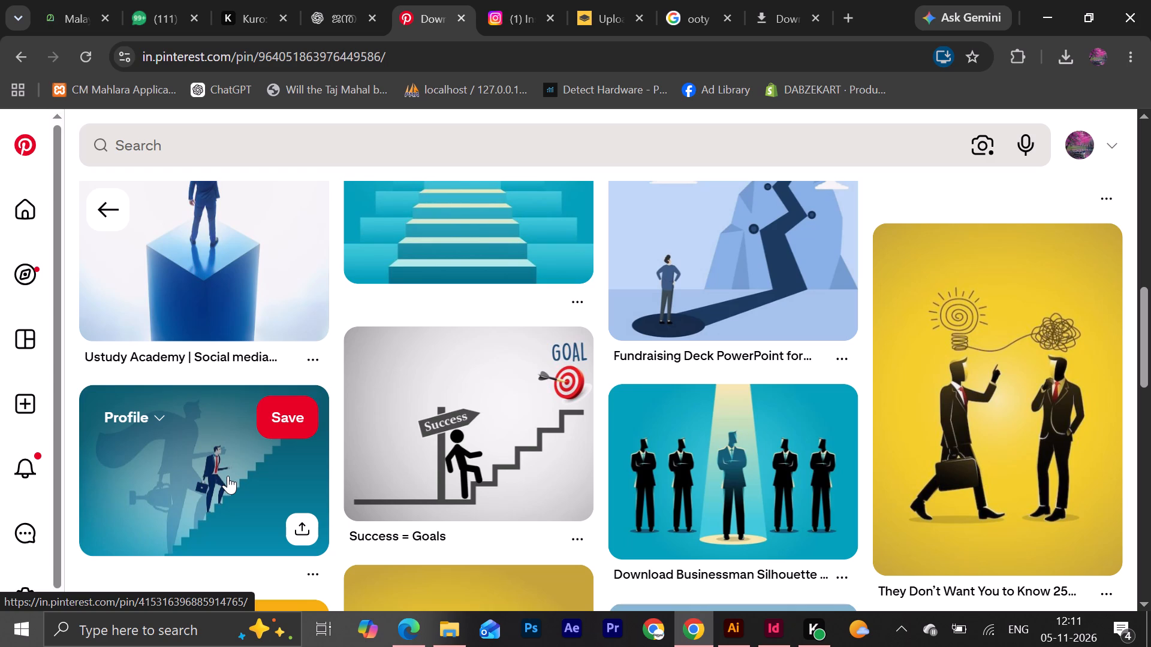
Open the related pin of a businessman climbing stairs with a caped hero shadow and copy its image.
{"action": "left_click", "coordinate": [228, 476]}
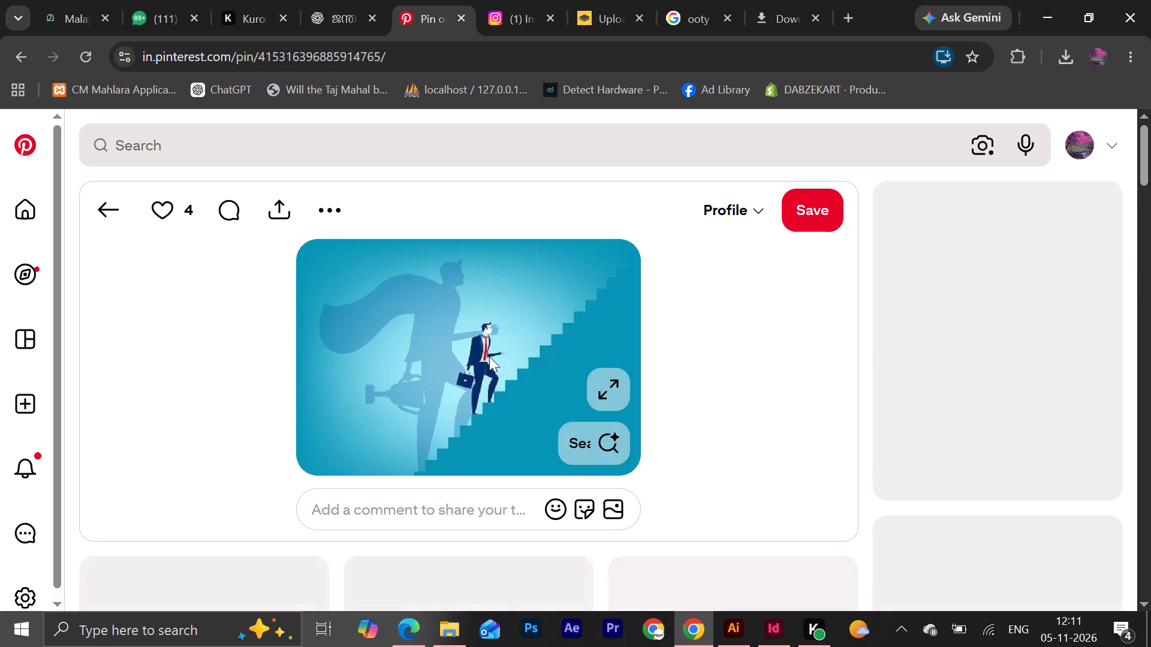
{"action": "scroll", "coordinate": [489, 356], "scroll_direction": "down", "scroll_amount": 3}
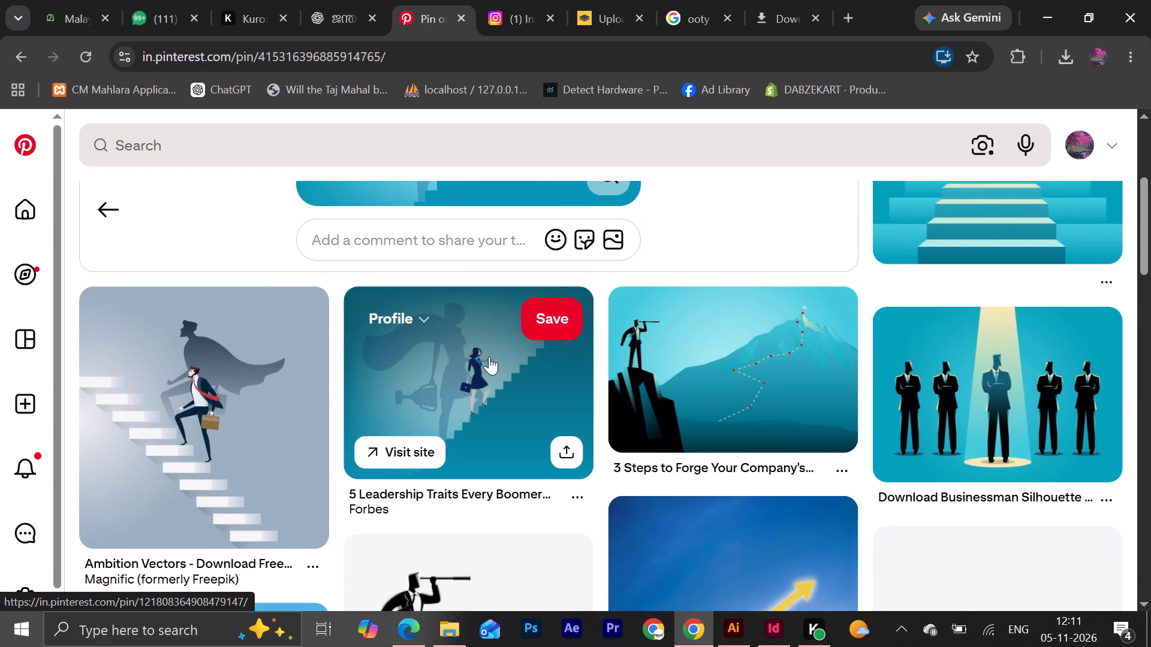
{"action": "scroll", "coordinate": [489, 356], "scroll_direction": "up", "scroll_amount": 2}
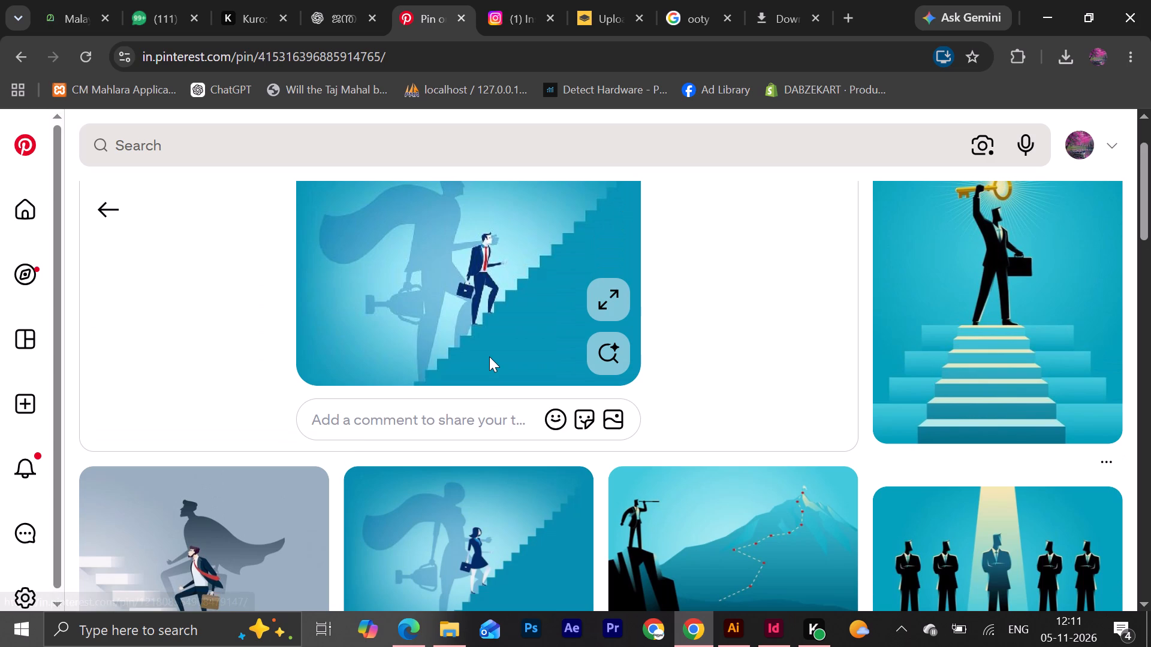
{"action": "scroll", "coordinate": [489, 356], "scroll_direction": "down", "scroll_amount": 1}
{"action": "scroll", "coordinate": [489, 356], "scroll_direction": "up", "scroll_amount": 1}
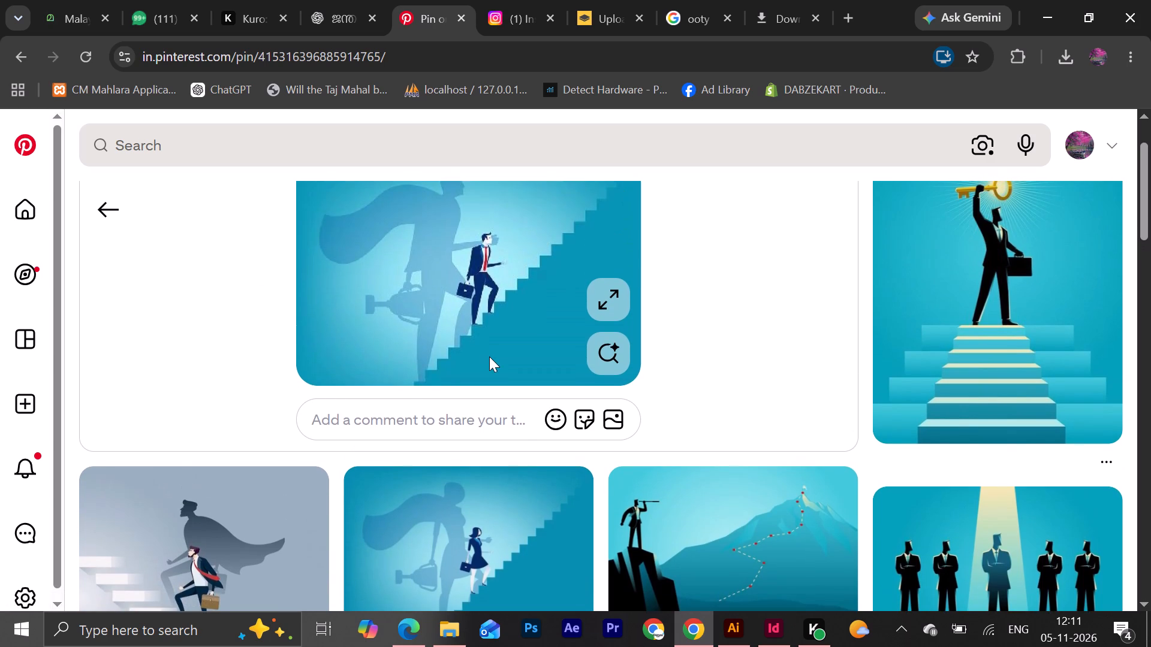
{"action": "scroll", "coordinate": [489, 356], "scroll_direction": "up", "scroll_amount": 1}
{"action": "right_click", "coordinate": [489, 356]}
{"action": "left_click", "coordinate": [546, 426]}
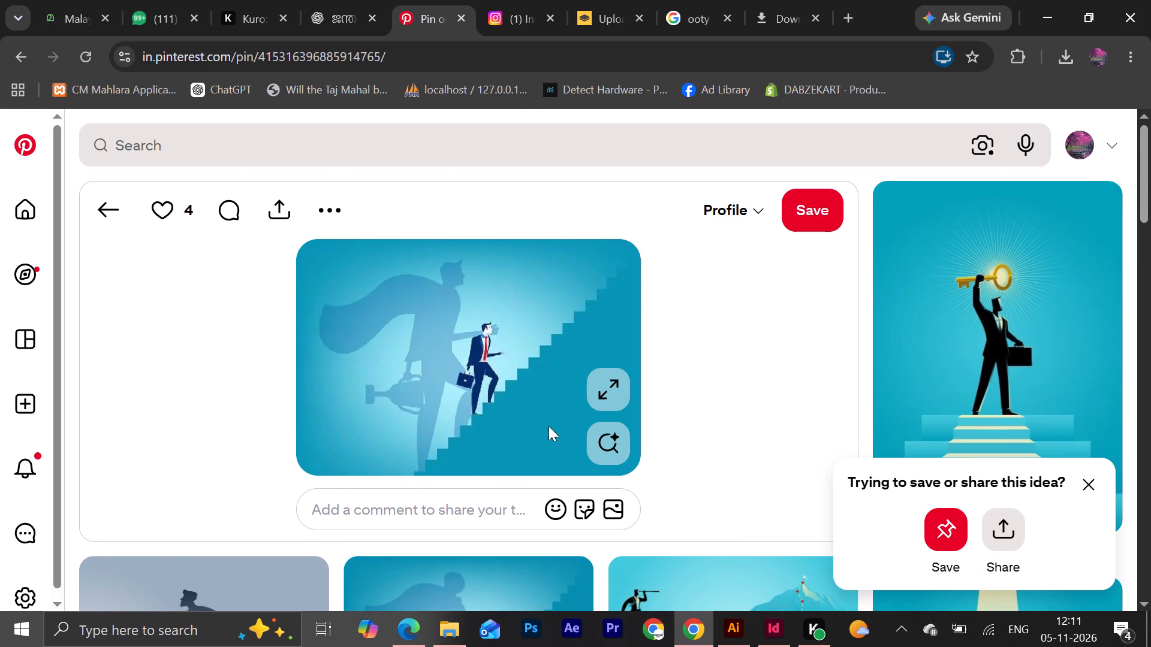
Switch to Illustrator and delete the train and tea-garden artwork from the 18.ai artboard.
{"action": "left_click", "coordinate": [727, 637]}
{"action": "left_click_drag", "start_coordinate": [58, 191], "coordinate": [757, 539]}
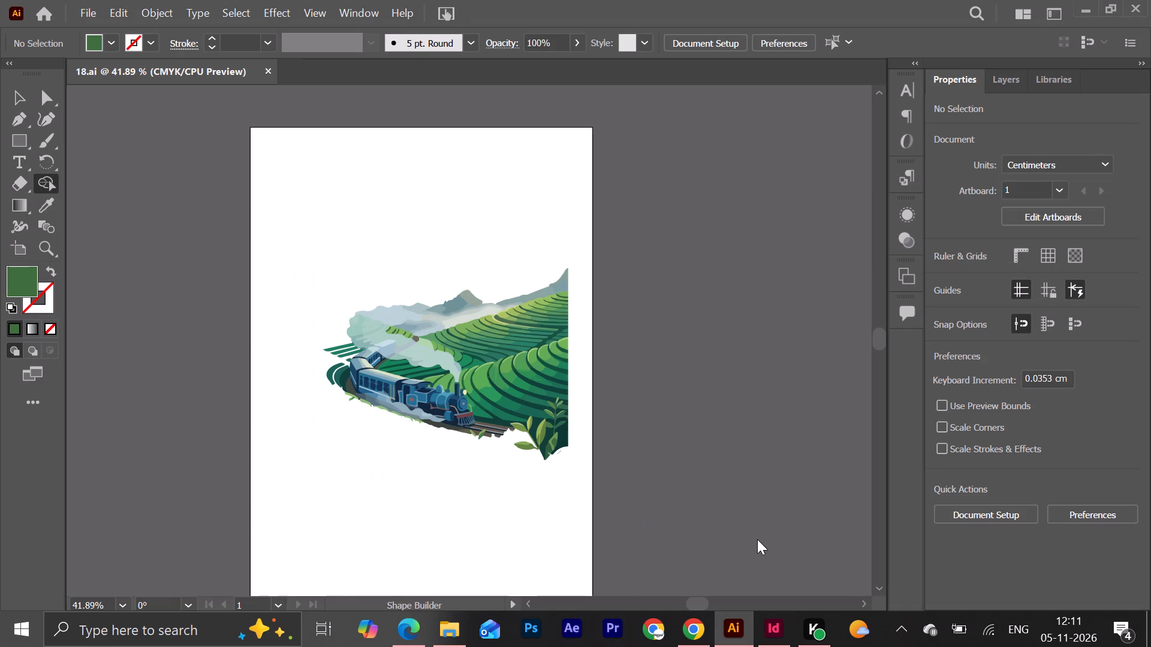
{"action": "left_click_drag", "start_coordinate": [757, 539], "coordinate": [596, 450]}
{"action": "left_click_drag", "start_coordinate": [209, 206], "coordinate": [263, 277]}
{"action": "left_click", "coordinate": [9, 93]}
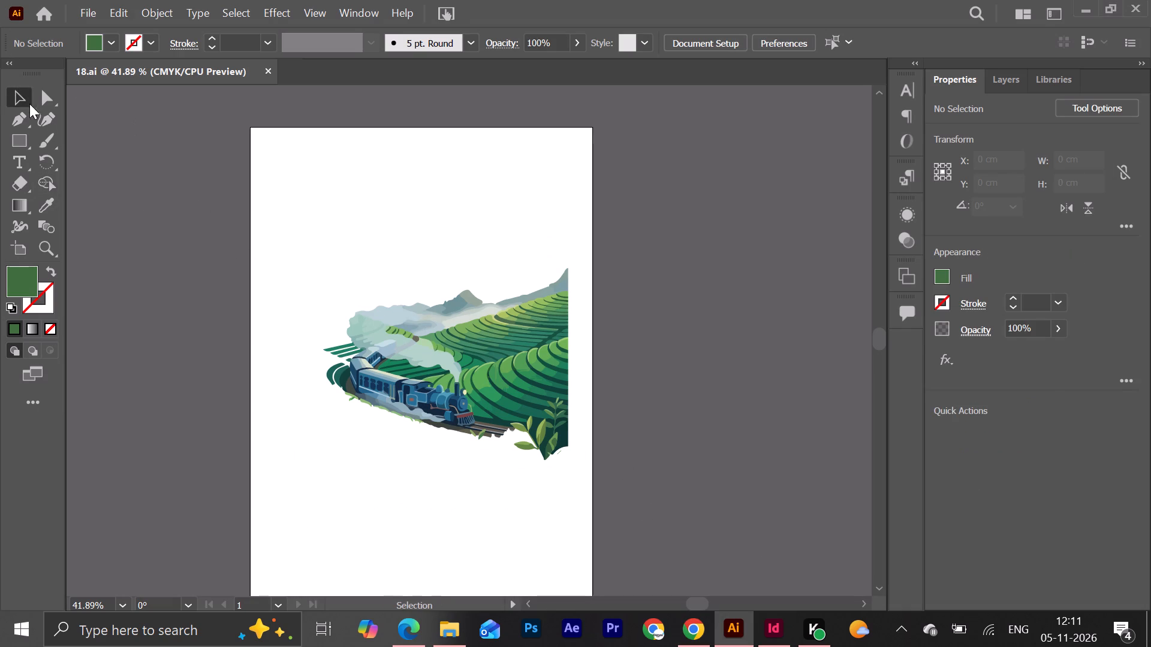
{"action": "left_click_drag", "start_coordinate": [172, 177], "coordinate": [762, 520]}
{"action": "key", "text": "Delete"}
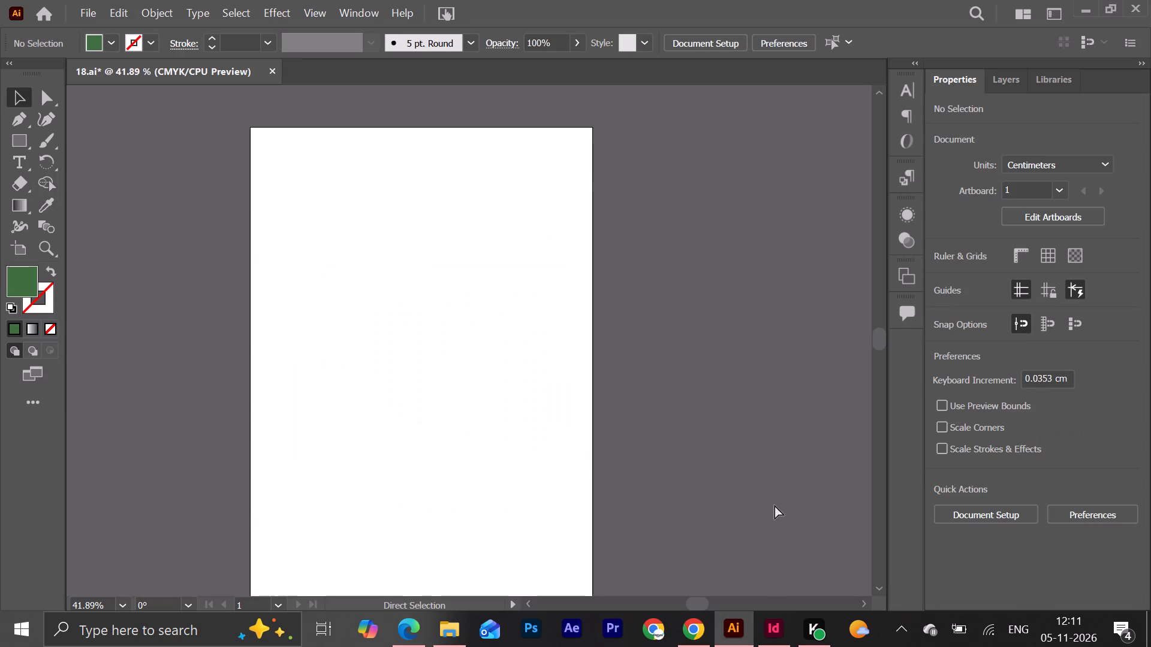
Paste the copied staircase image and move it about 3.05 cm horizontally so it sits within the artboard.
{"action": "key", "text": "ctrl+v"}
{"action": "left_click_drag", "start_coordinate": [538, 364], "coordinate": [488, 365]}
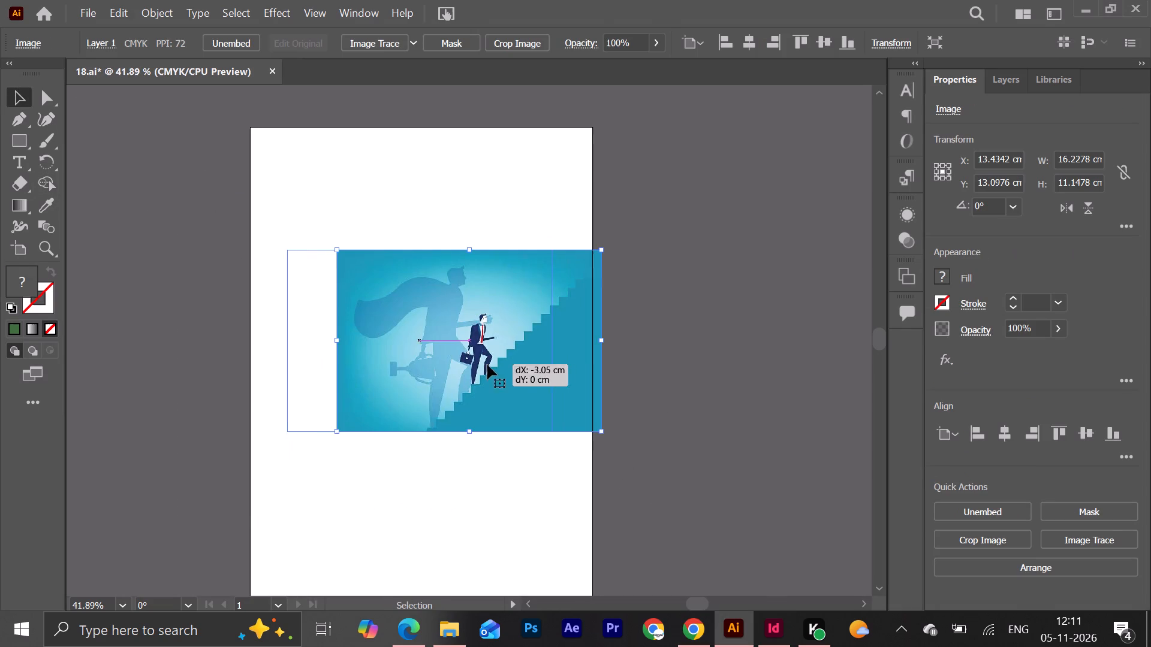
{"action": "left_click", "coordinate": [685, 421]}
Trace the staircase image with the Low Fidelity Photo preset, expand the tracing and ungroup its paths.
{"action": "left_click", "coordinate": [492, 345]}
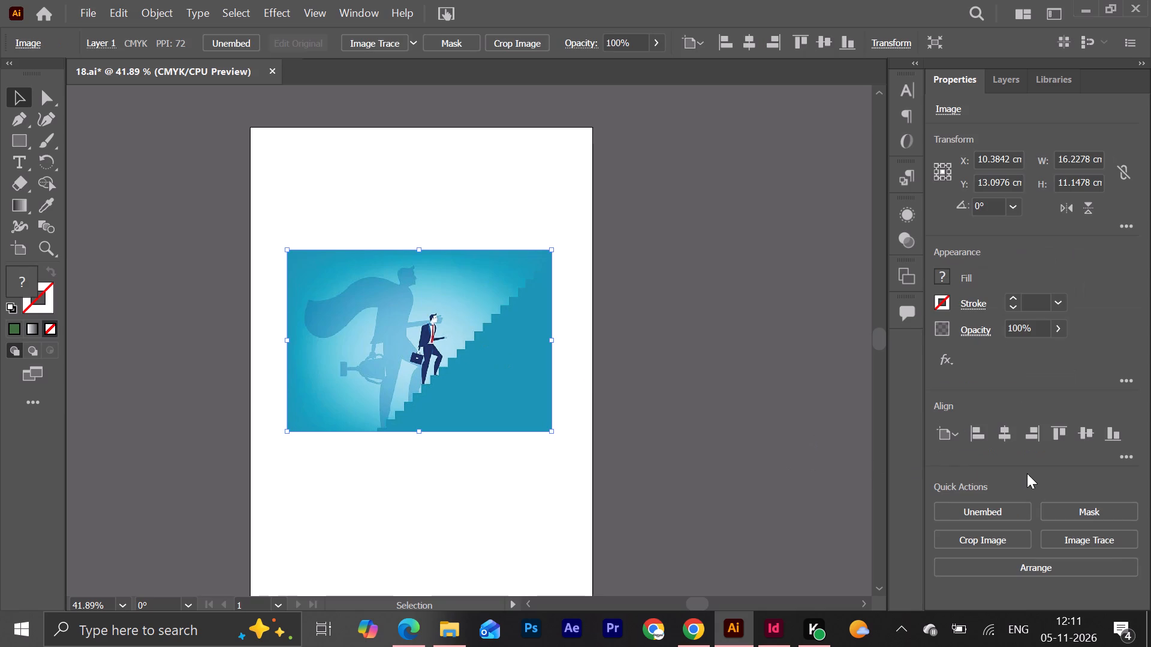
{"action": "left_click", "coordinate": [1098, 537]}
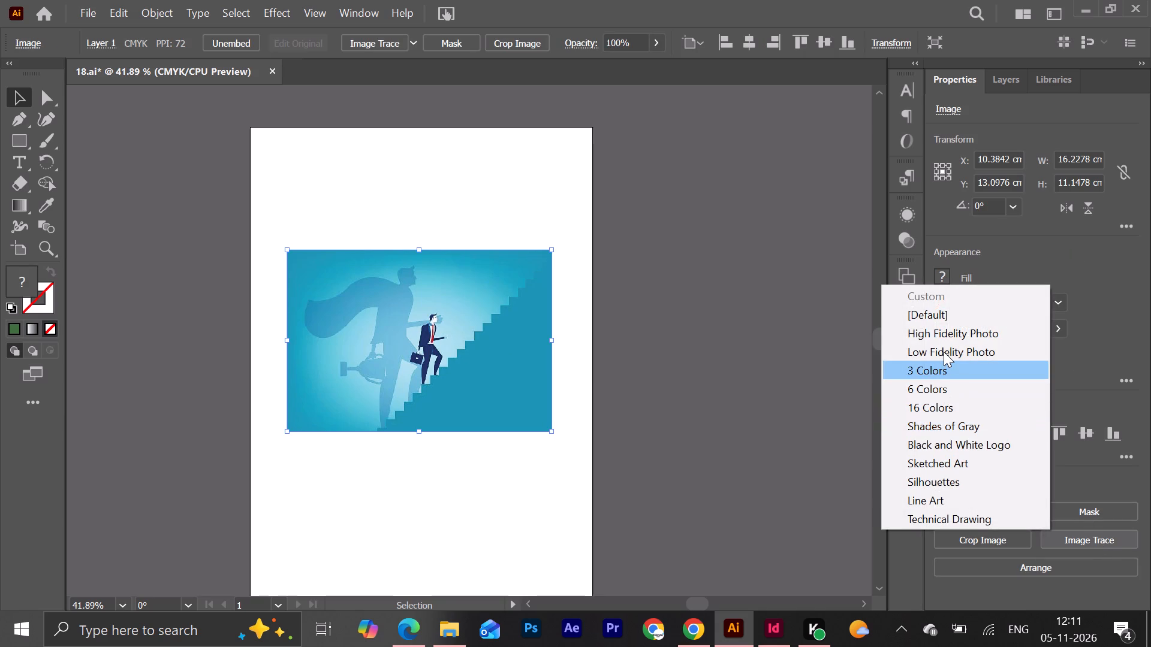
{"action": "left_click", "coordinate": [944, 352]}
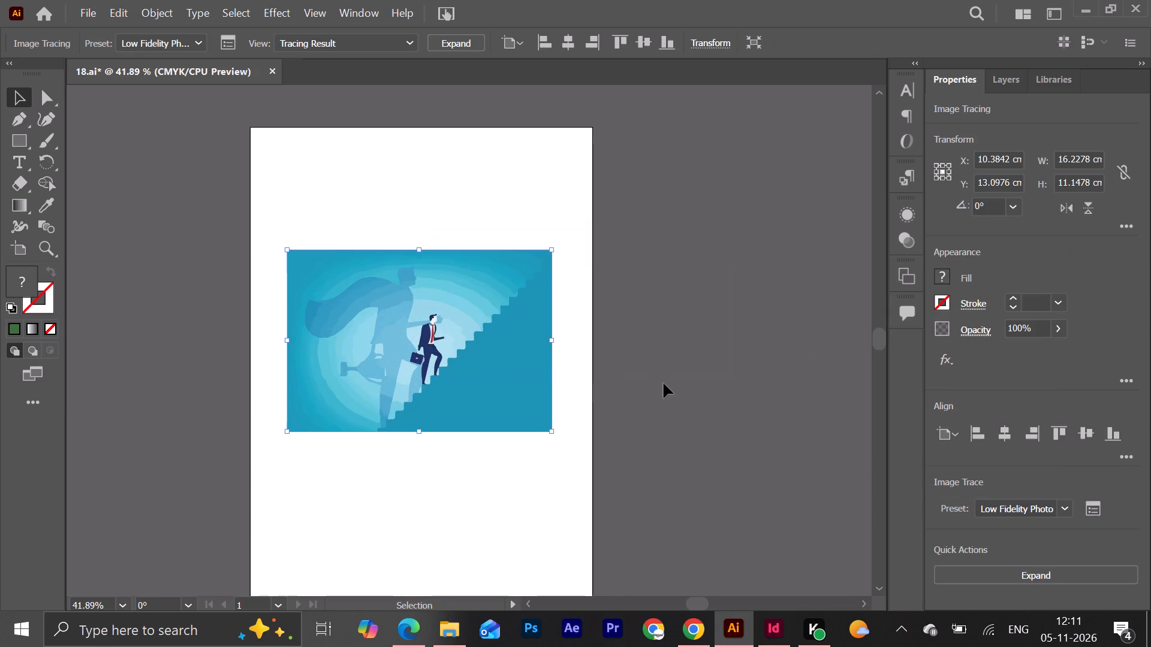
{"action": "left_click", "coordinate": [1040, 571]}
{"action": "left_click", "coordinate": [1087, 584]}
{"action": "left_click", "coordinate": [733, 515]}
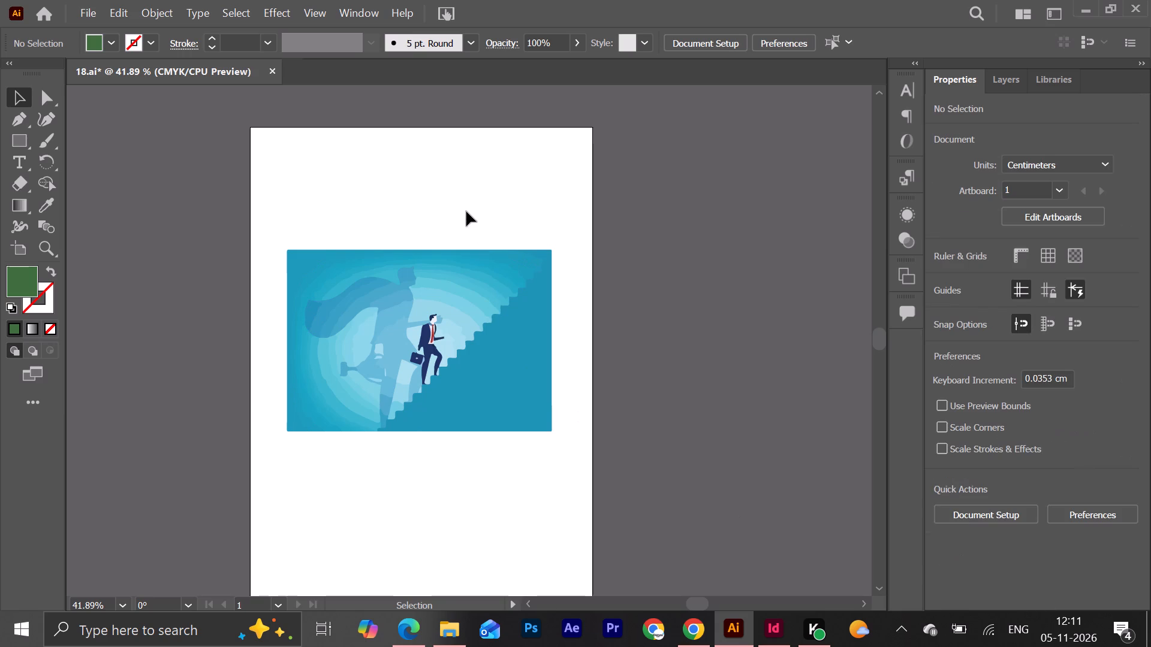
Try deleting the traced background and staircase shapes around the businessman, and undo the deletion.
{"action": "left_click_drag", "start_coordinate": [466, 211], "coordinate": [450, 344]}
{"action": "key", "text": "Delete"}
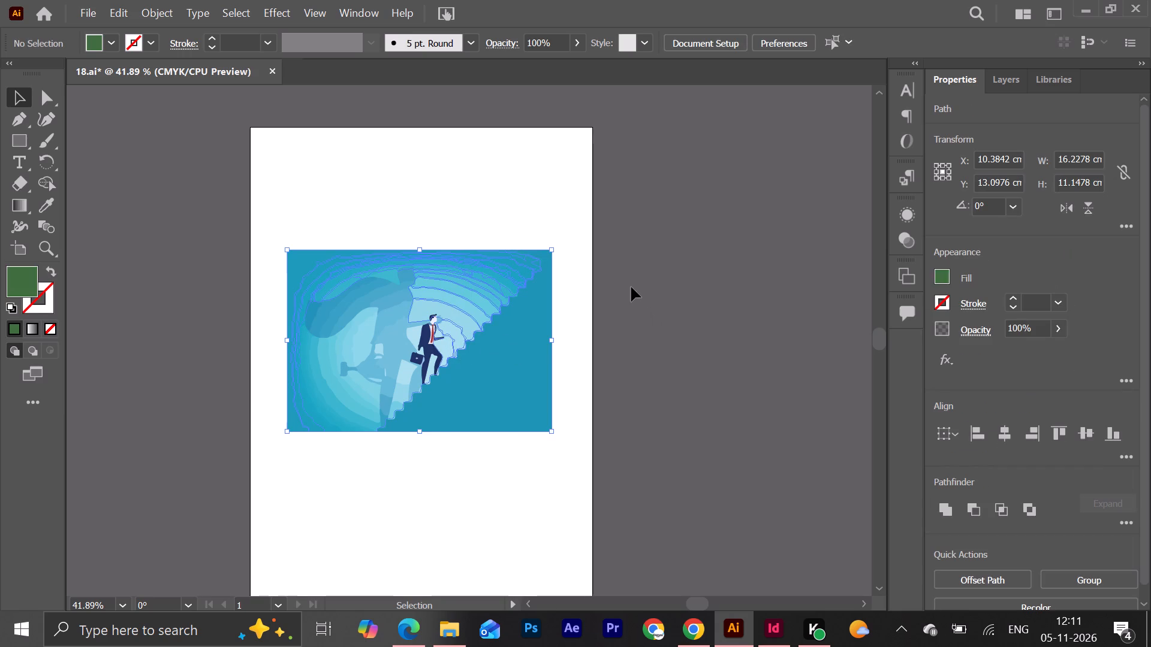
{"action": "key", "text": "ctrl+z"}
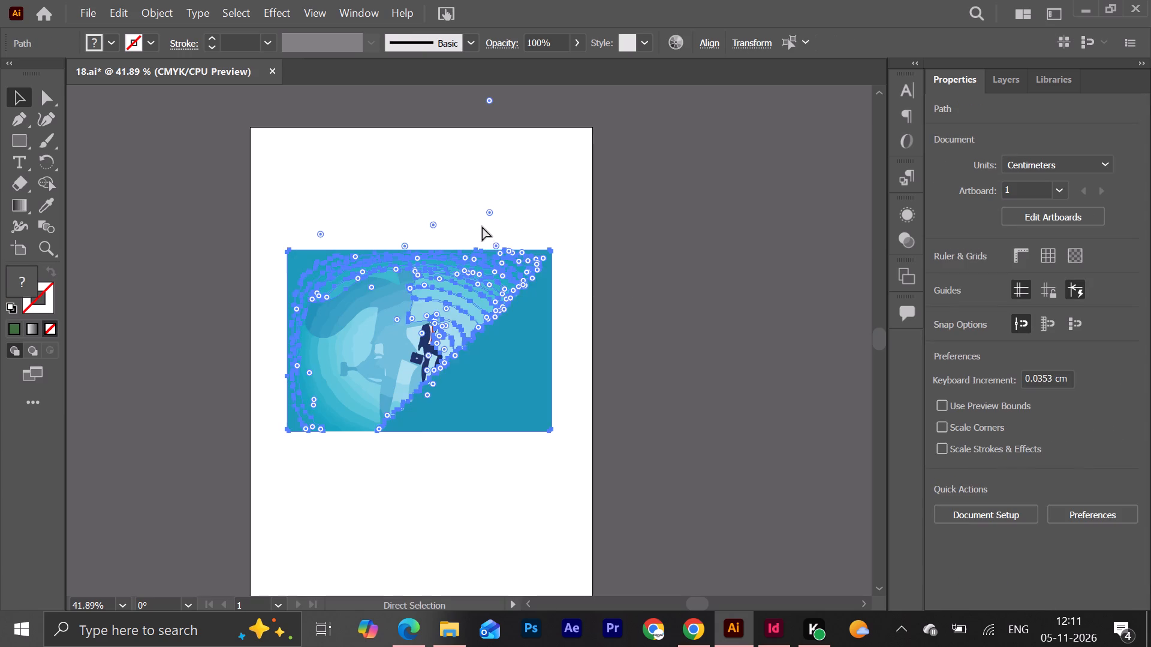
Move the solid teal staircase shape diagonally away from the traced background, toward the artboard's right edge.
{"action": "left_click", "coordinate": [474, 220]}
{"action": "left_click_drag", "start_coordinate": [462, 244], "coordinate": [468, 328]}
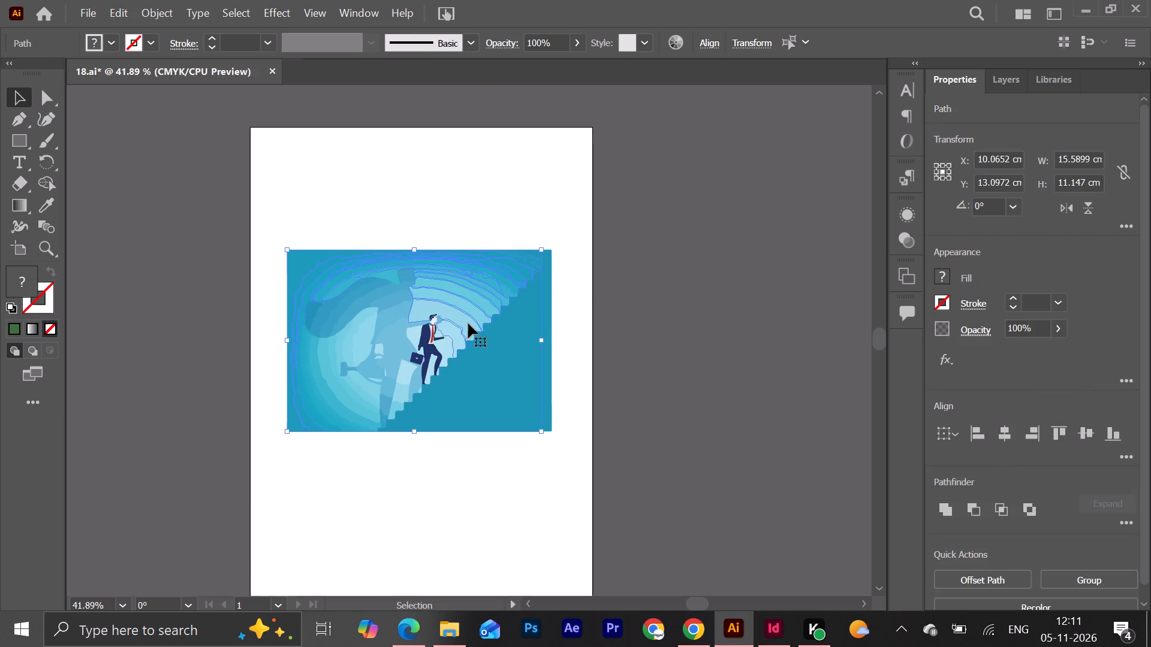
{"action": "left_click", "coordinate": [596, 326]}
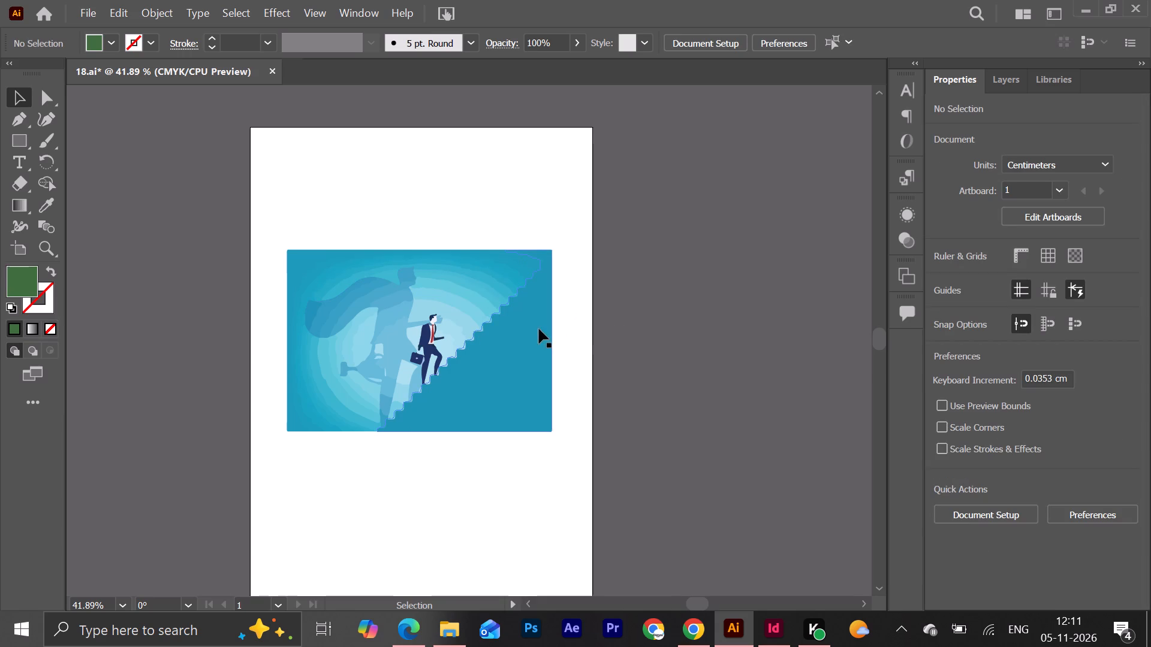
{"action": "left_click_drag", "start_coordinate": [539, 329], "coordinate": [578, 410]}
{"action": "left_click", "coordinate": [446, 229]}
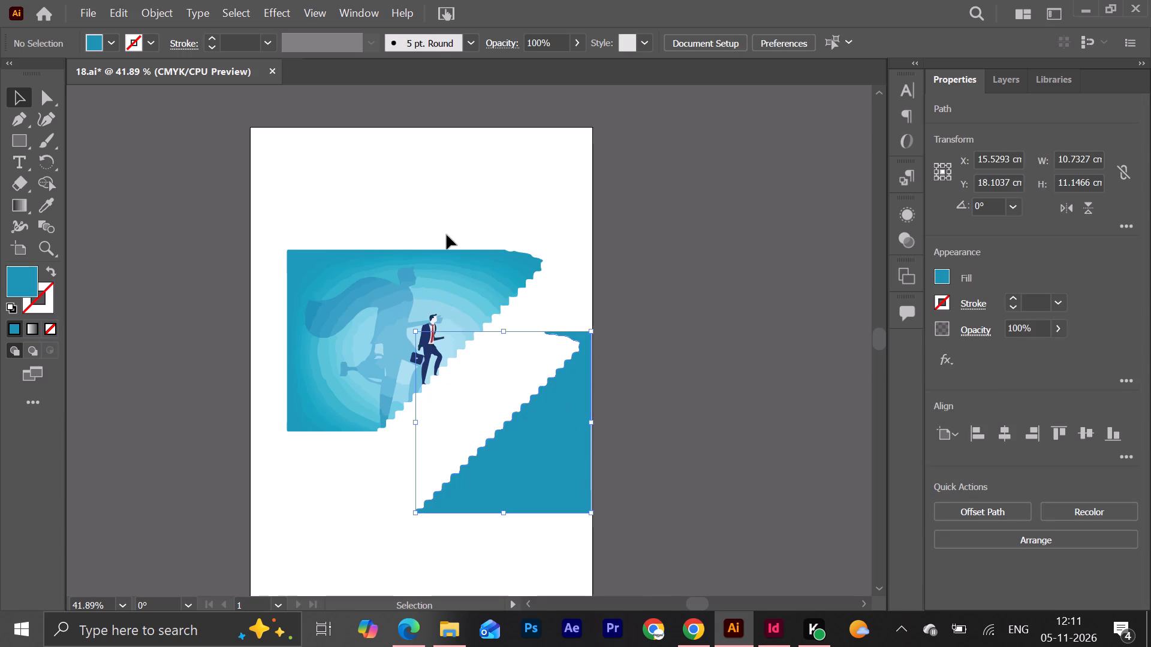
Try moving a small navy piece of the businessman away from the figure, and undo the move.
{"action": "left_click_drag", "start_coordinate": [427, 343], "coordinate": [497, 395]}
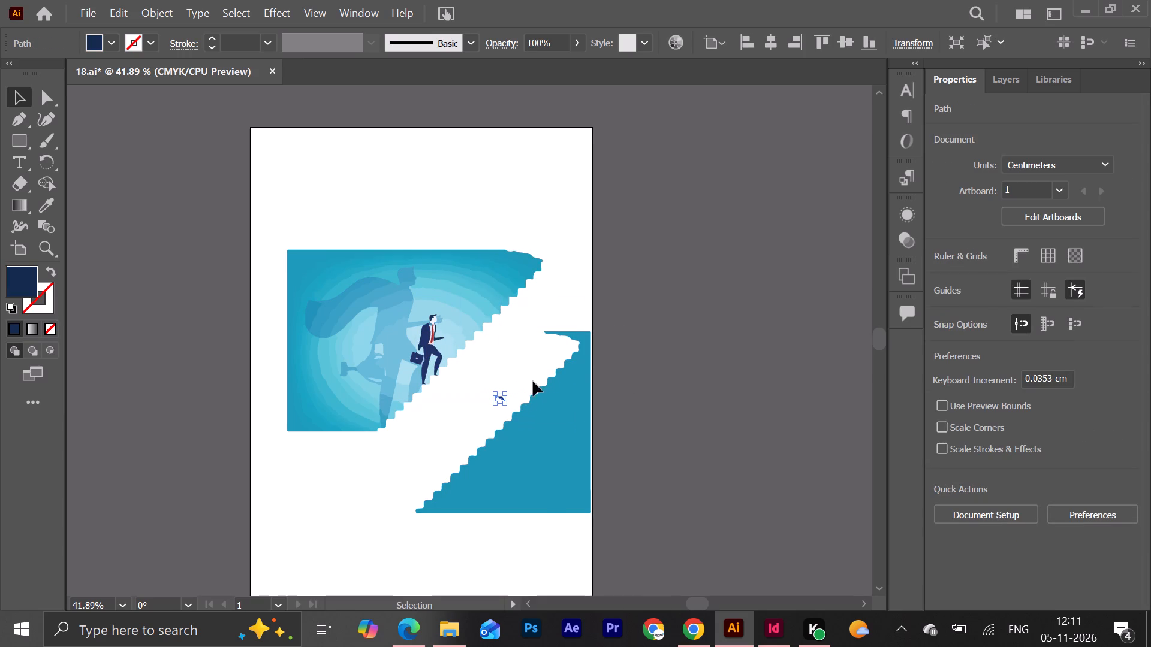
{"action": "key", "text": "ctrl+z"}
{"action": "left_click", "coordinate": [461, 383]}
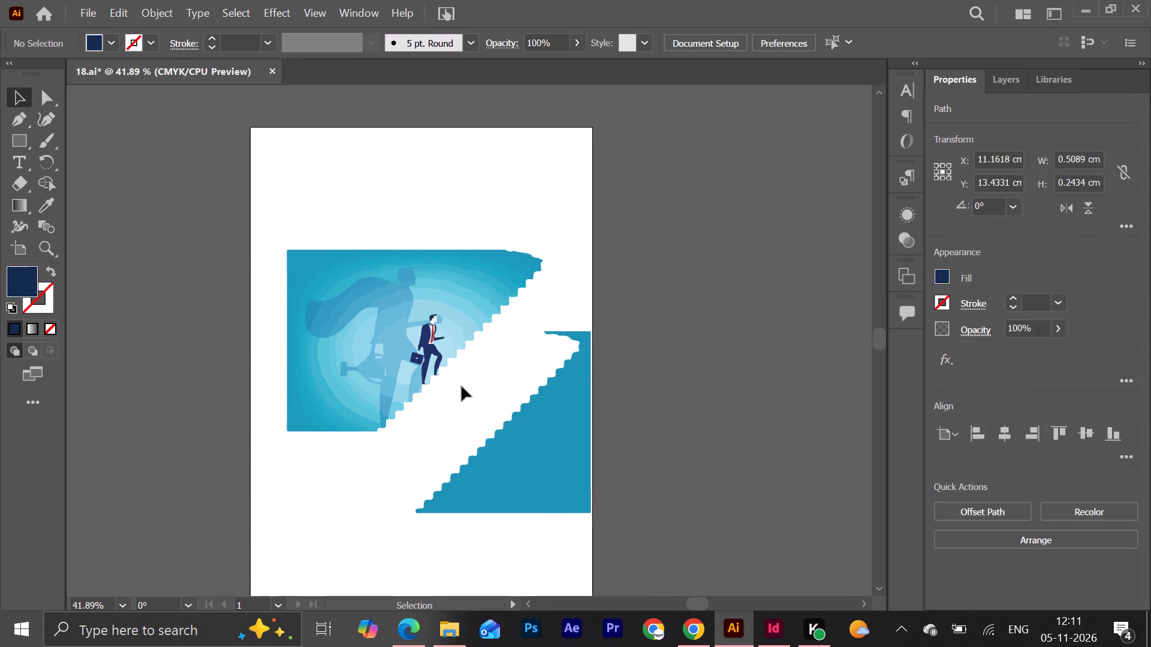
Delete the outer teal background shapes and the light shapes in front of the businessman.
{"action": "left_click_drag", "start_coordinate": [485, 192], "coordinate": [531, 352]}
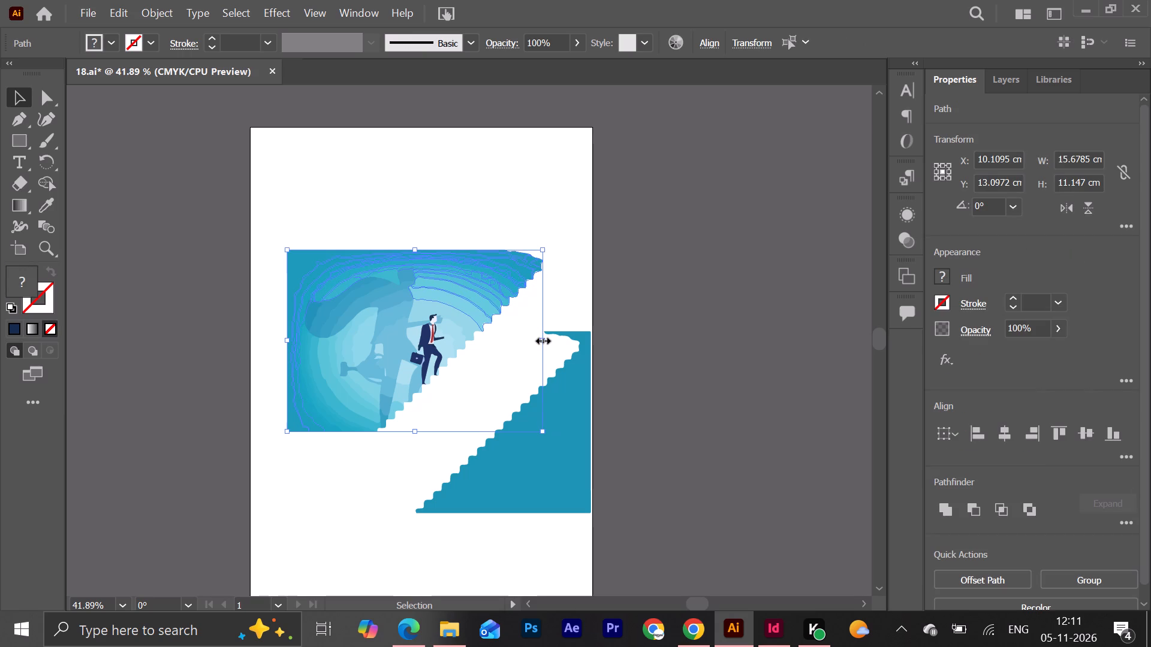
{"action": "key", "text": "Delete"}
{"action": "left_click_drag", "start_coordinate": [453, 269], "coordinate": [475, 367]}
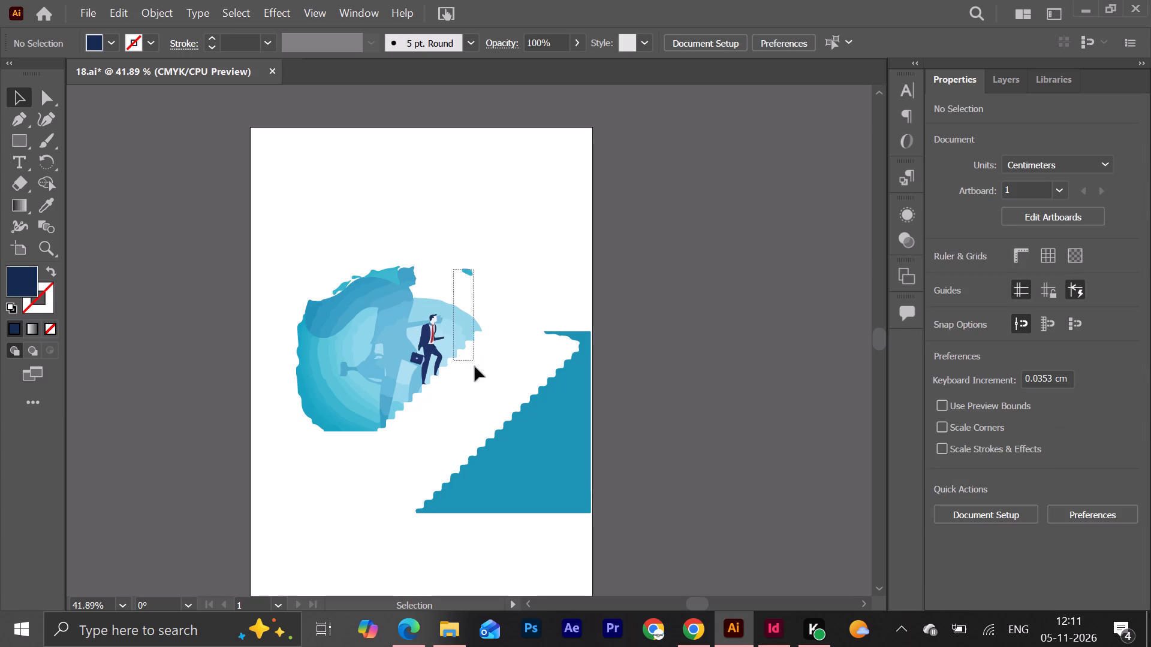
{"action": "left_click_drag", "start_coordinate": [475, 367], "coordinate": [477, 371]}
{"action": "key", "text": "Delete"}
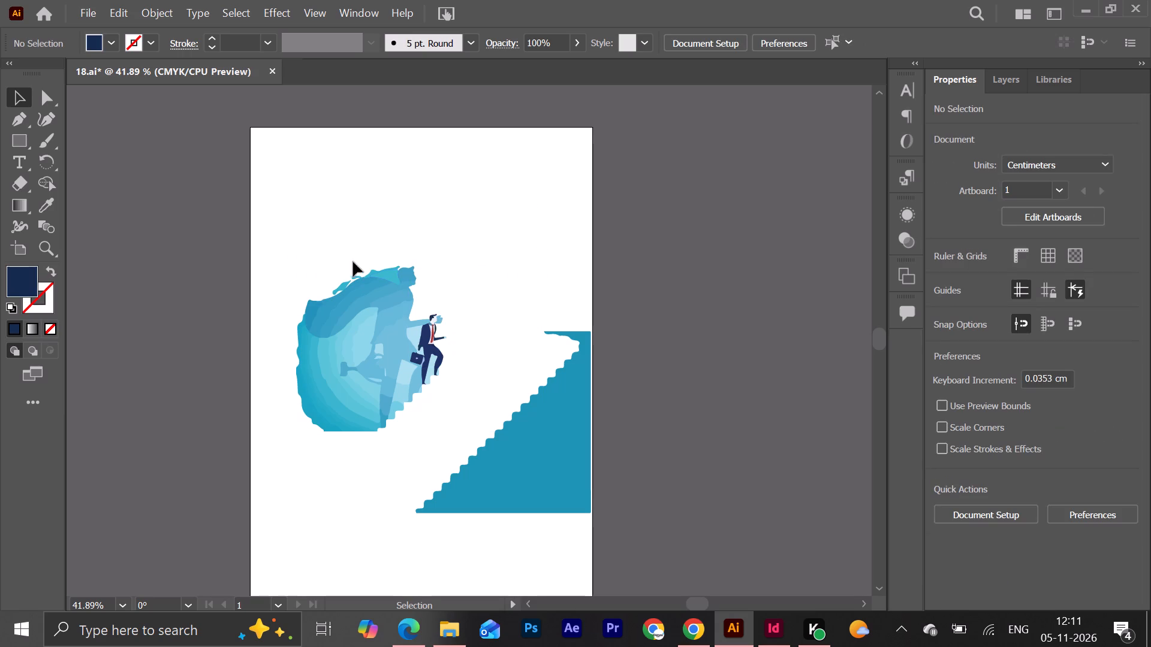
Delete the leftover background slivers along the top of the caped shadow figure's cape.
{"action": "left_click_drag", "start_coordinate": [389, 276], "coordinate": [378, 205]}
{"action": "key", "text": "Delete"}
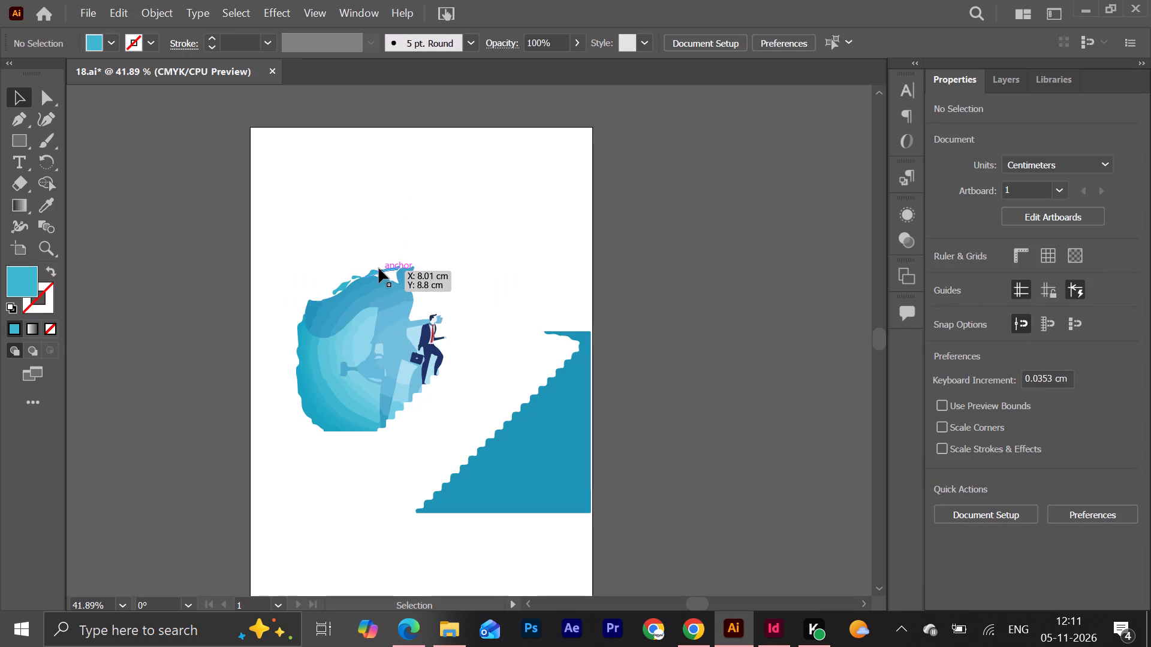
{"action": "left_click_drag", "start_coordinate": [376, 270], "coordinate": [366, 202]}
{"action": "key", "text": "Delete"}
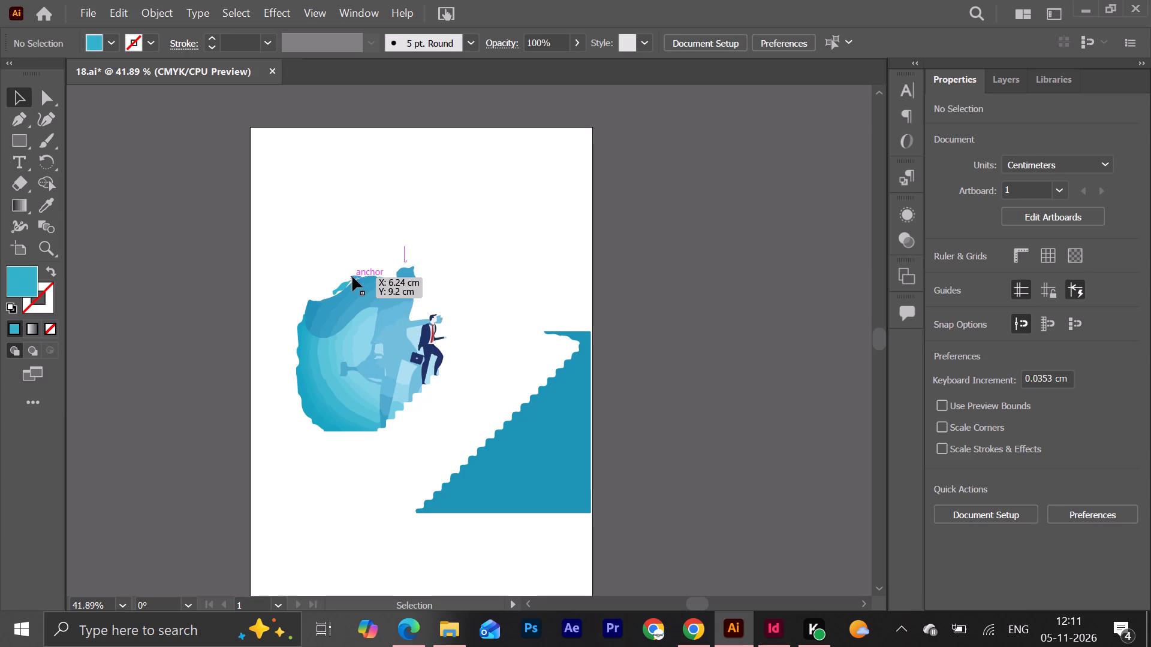
{"action": "left_click_drag", "start_coordinate": [332, 276], "coordinate": [354, 277]}
{"action": "key", "text": "Delete"}
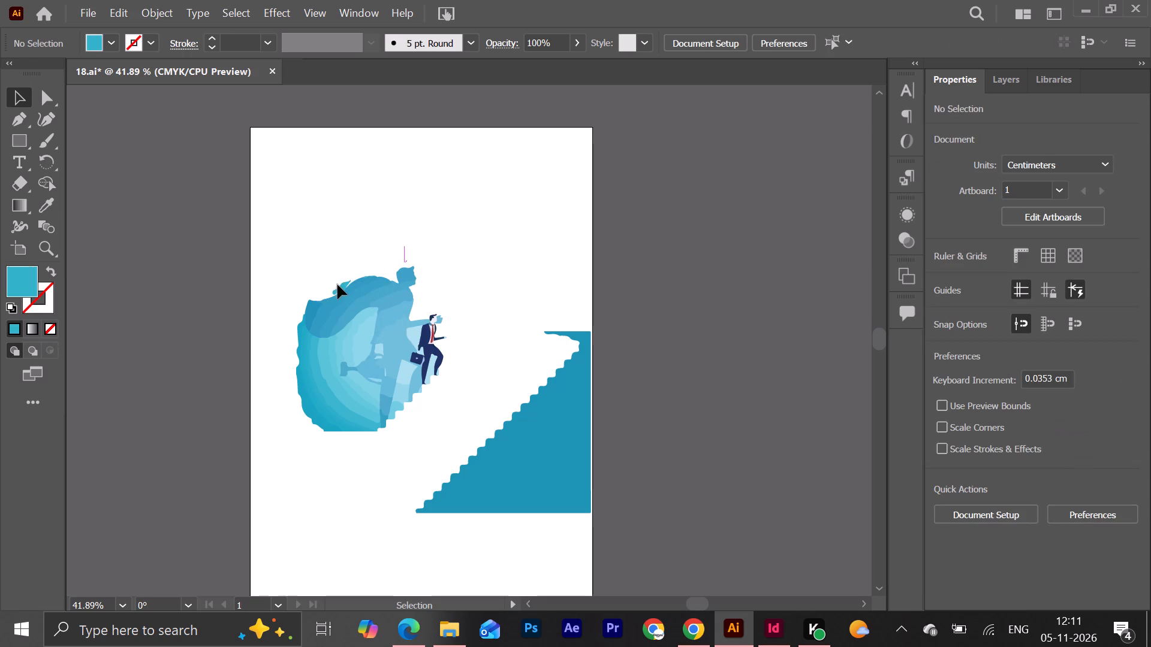
{"action": "left_click_drag", "start_coordinate": [342, 286], "coordinate": [351, 240]}
{"action": "key", "text": "Delete"}
Delete the remaining background shapes beneath the cape, behind the shadow figure and between its legs.
{"action": "left_click_drag", "start_coordinate": [276, 370], "coordinate": [333, 359]}
{"action": "left_click_drag", "start_coordinate": [333, 359], "coordinate": [329, 343]}
{"action": "key", "text": "Delete"}
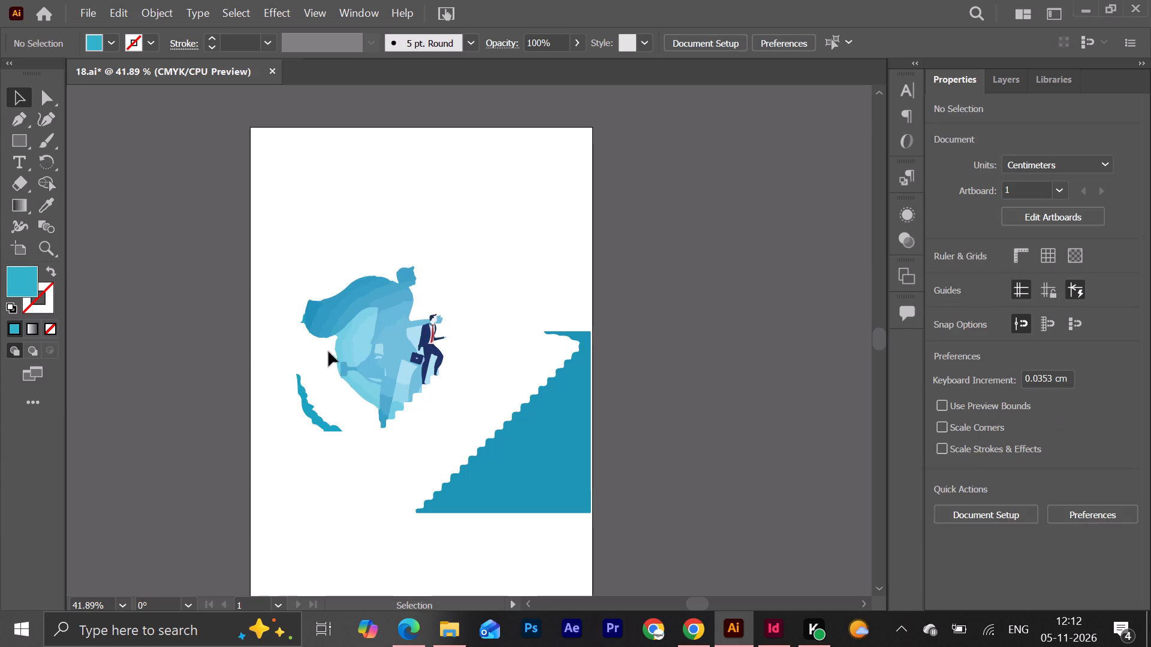
{"action": "left_click_drag", "start_coordinate": [287, 371], "coordinate": [340, 440]}
{"action": "key", "text": "Delete"}
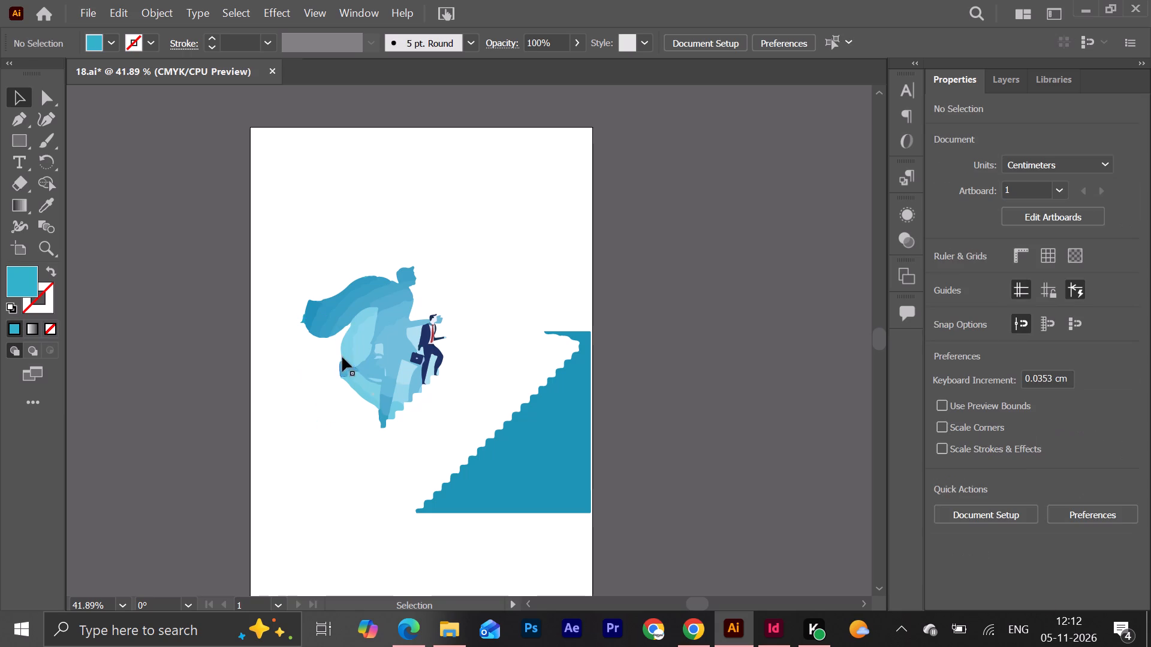
{"action": "left_click_drag", "start_coordinate": [330, 350], "coordinate": [363, 343]}
{"action": "key", "text": "Delete"}
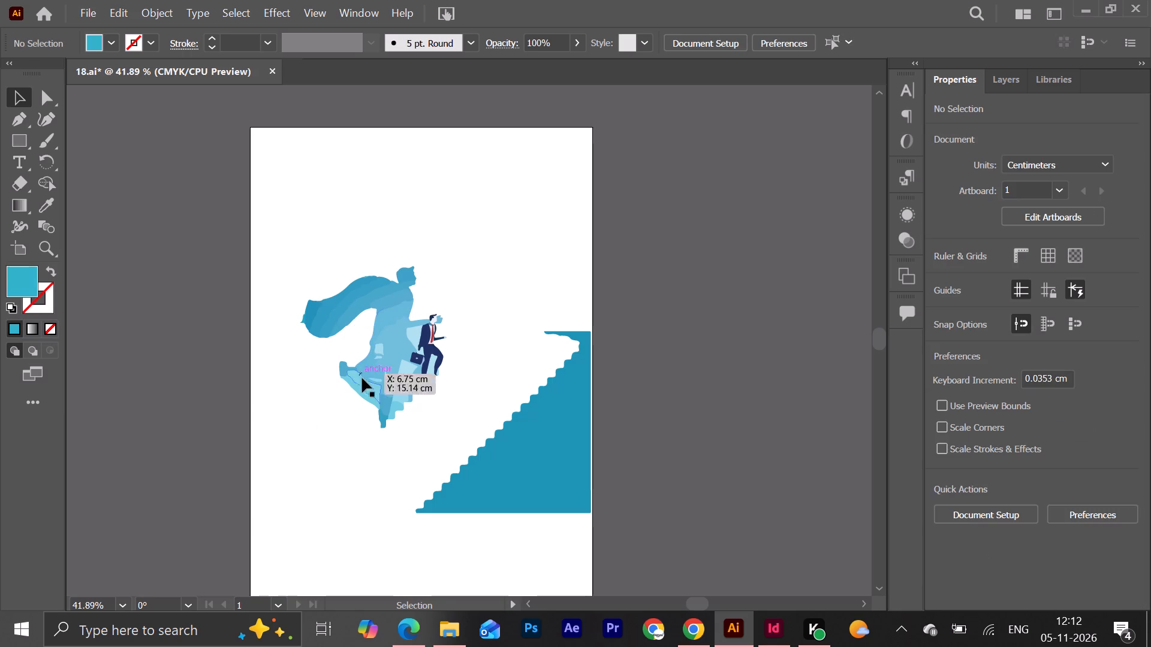
{"action": "left_click_drag", "start_coordinate": [351, 405], "coordinate": [360, 380]}
{"action": "key", "text": "Delete"}
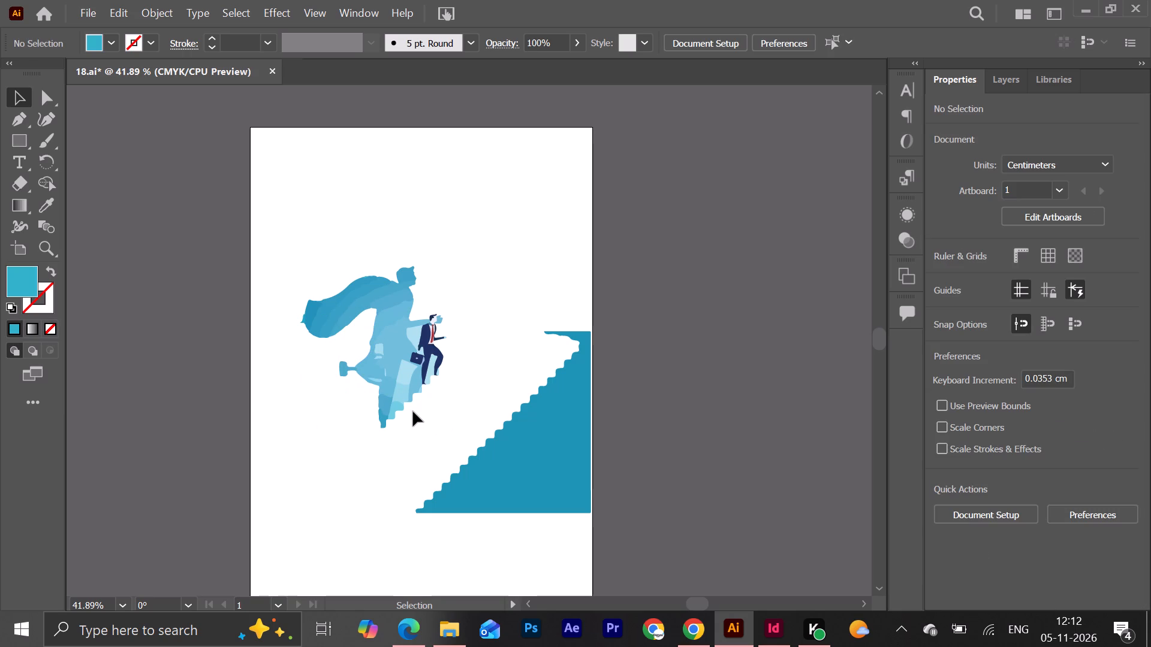
{"action": "left_click_drag", "start_coordinate": [399, 415], "coordinate": [400, 387]}
{"action": "left_click_drag", "start_coordinate": [400, 387], "coordinate": [402, 377]}
{"action": "key", "text": "Delete"}
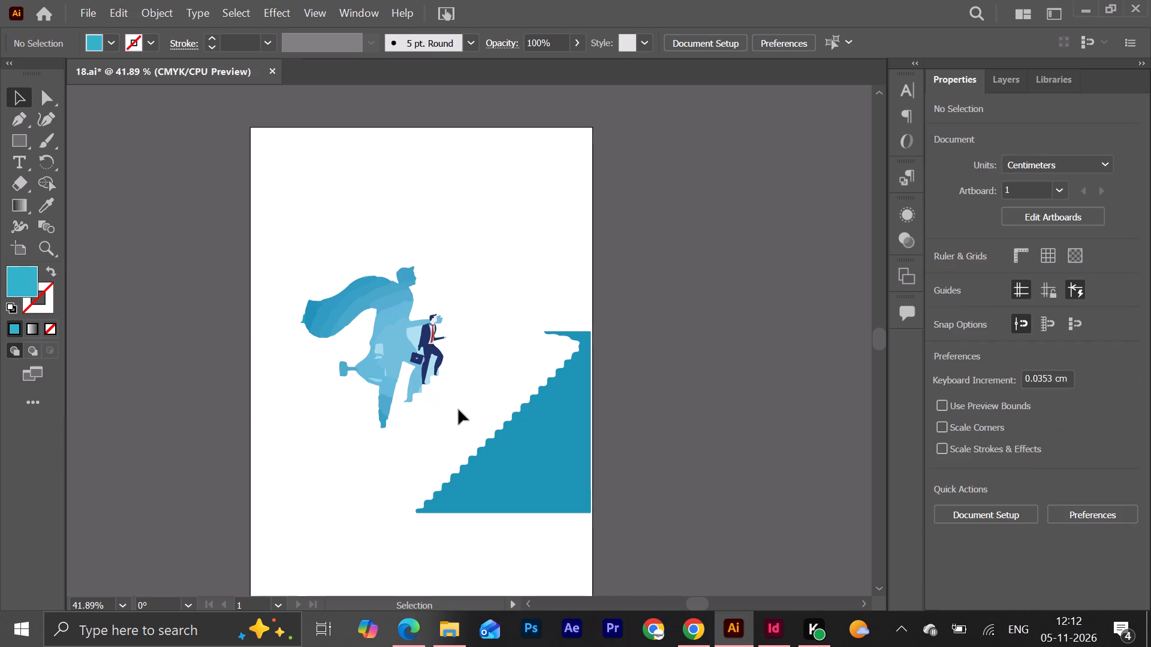
Move the businessman and caped shadow about 5 cm across and 2.3 cm down onto the staircase.
{"action": "left_click_drag", "start_coordinate": [314, 250], "coordinate": [460, 431]}
{"action": "left_click_drag", "start_coordinate": [392, 357], "coordinate": [445, 377]}
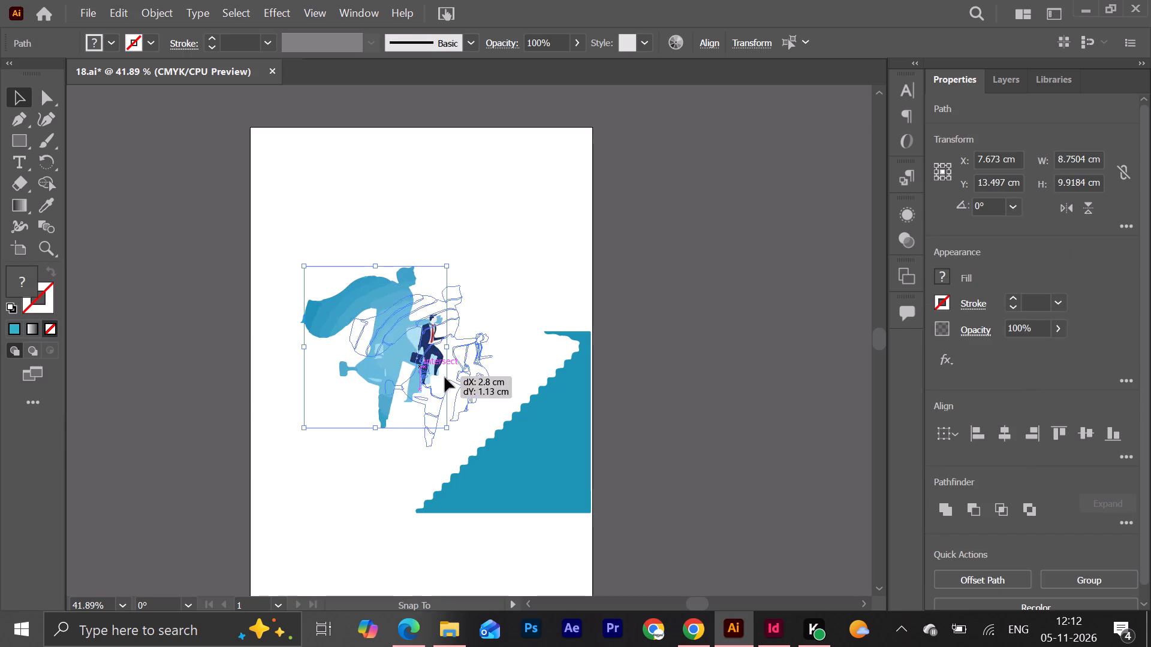
{"action": "left_click_drag", "start_coordinate": [445, 377], "coordinate": [476, 390]}
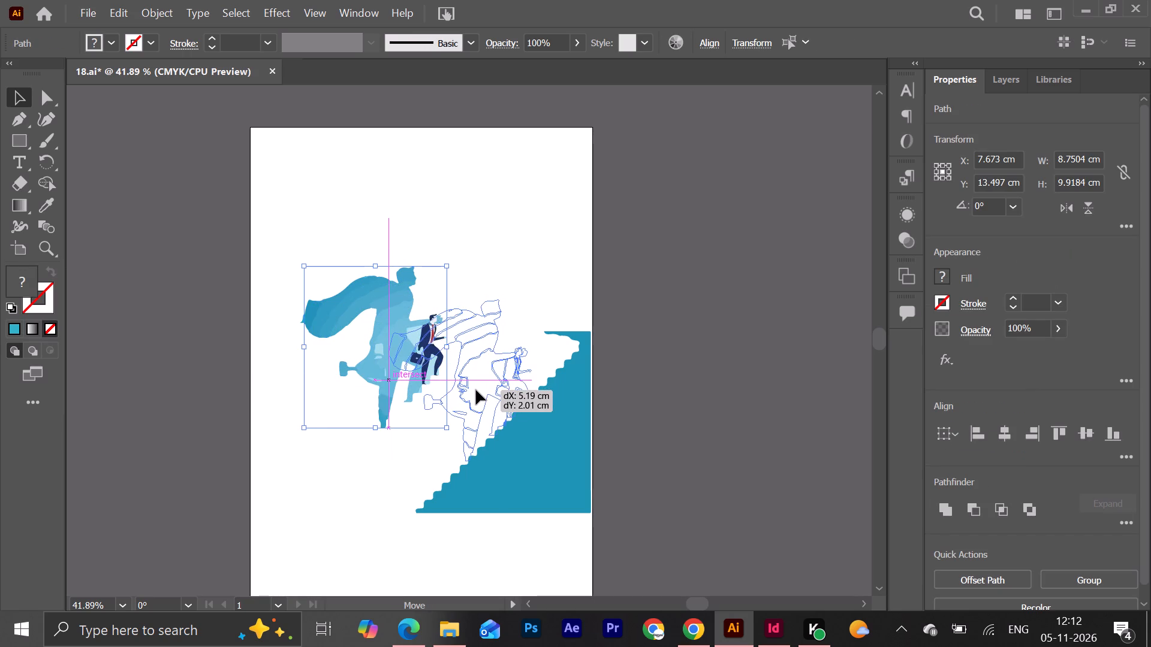
{"action": "left_click_drag", "start_coordinate": [476, 390], "coordinate": [474, 394]}
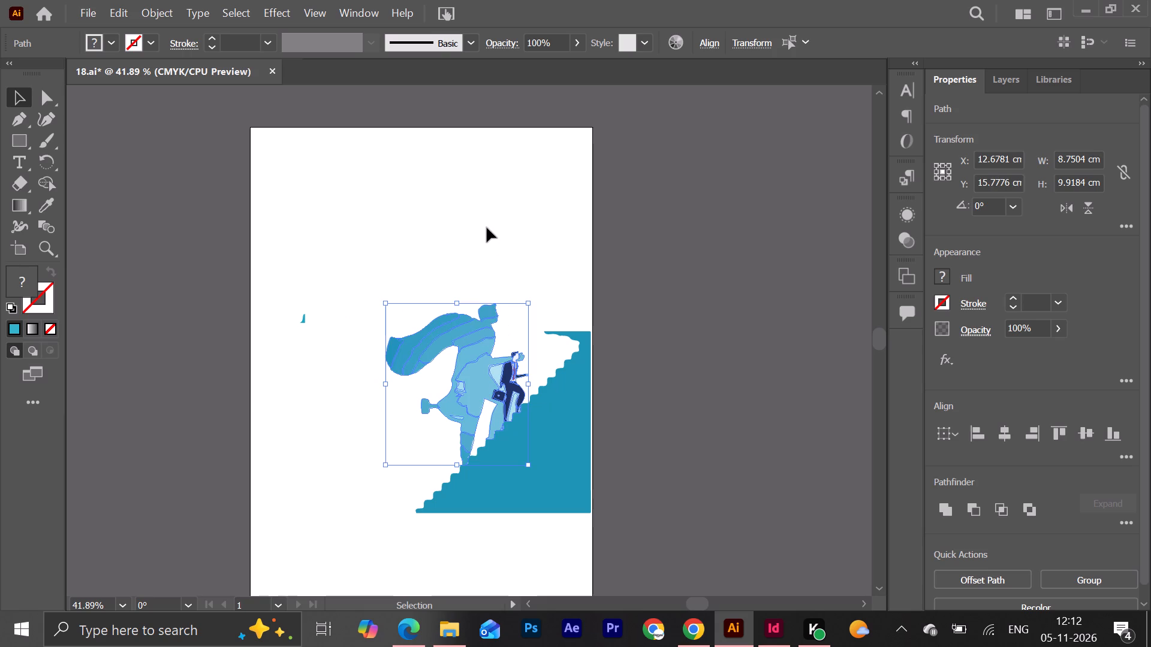
{"action": "left_click", "coordinate": [487, 228]}
Delete the stray teal sliver left behind at the cape's former position.
{"action": "left_click_drag", "start_coordinate": [272, 258], "coordinate": [324, 353]}
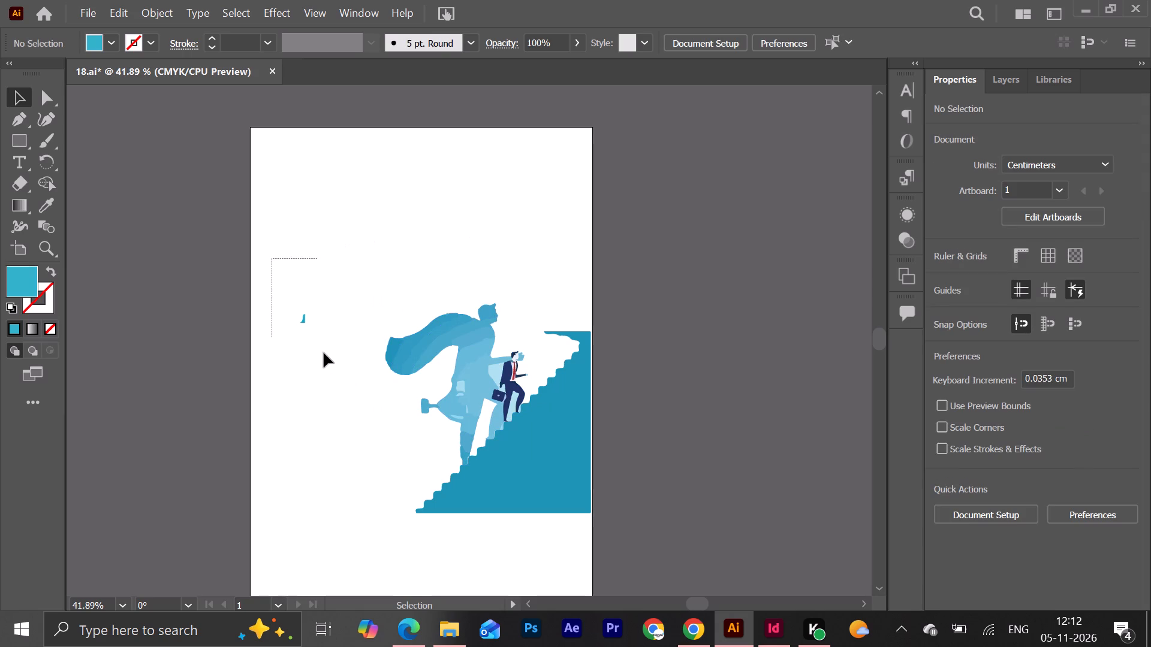
{"action": "left_click_drag", "start_coordinate": [324, 353], "coordinate": [329, 364]}
{"action": "key", "text": "Delete"}
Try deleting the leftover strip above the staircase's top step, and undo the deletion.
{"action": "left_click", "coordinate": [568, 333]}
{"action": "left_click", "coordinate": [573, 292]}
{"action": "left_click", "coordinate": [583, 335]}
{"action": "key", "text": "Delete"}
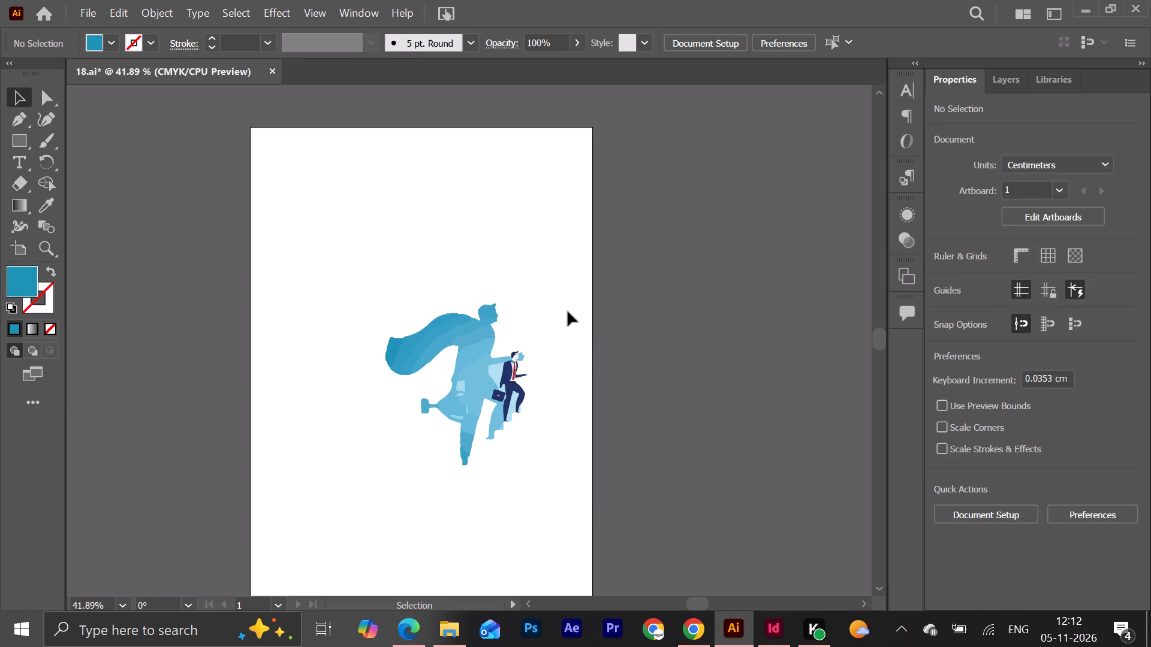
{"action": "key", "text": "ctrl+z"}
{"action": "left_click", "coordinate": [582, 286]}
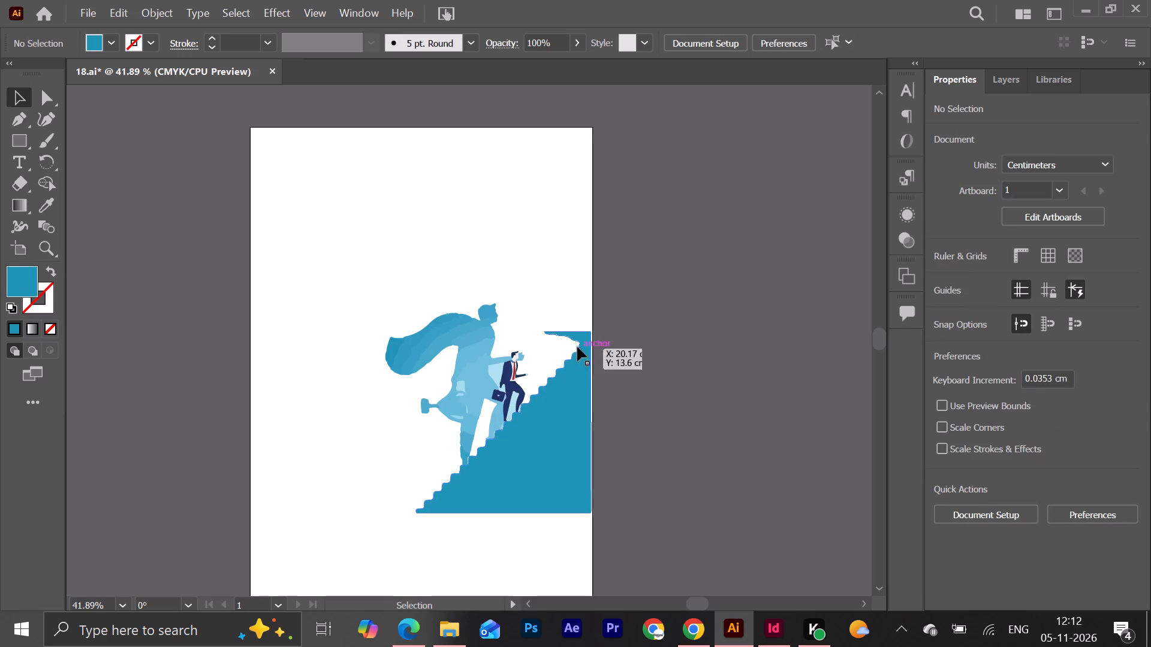
Group the businessman, caped shadow and staircase into one object.
{"action": "left_click", "coordinate": [526, 268]}
{"action": "left_click_drag", "start_coordinate": [313, 253], "coordinate": [665, 492]}
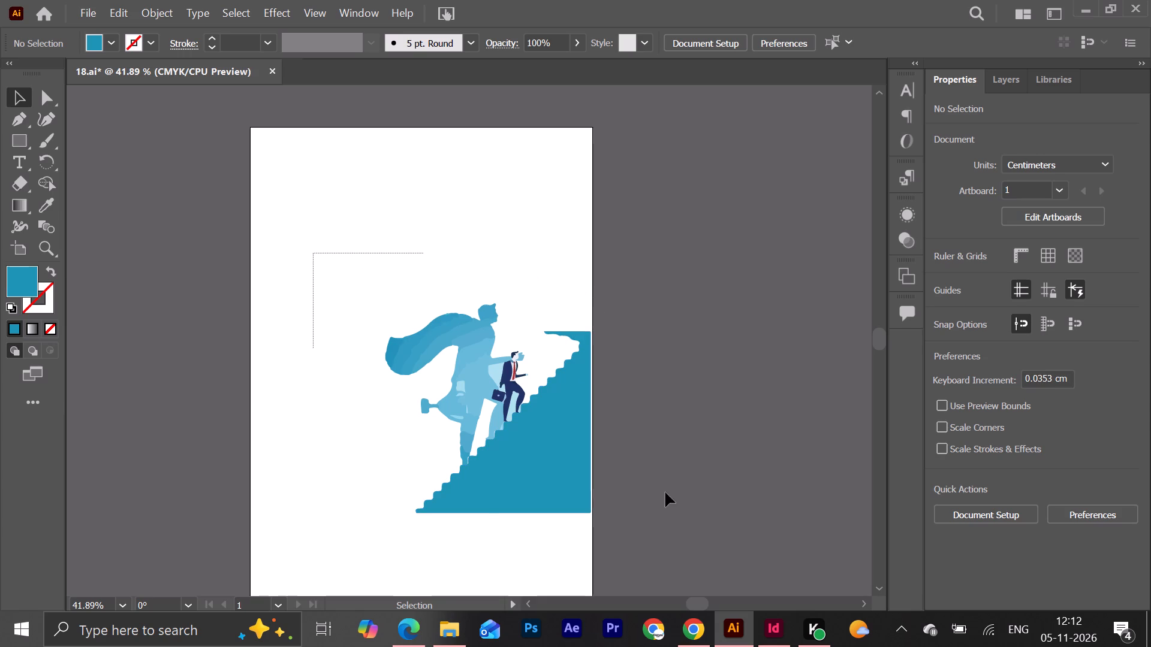
{"action": "left_click_drag", "start_coordinate": [665, 492], "coordinate": [751, 546]}
{"action": "left_click", "coordinate": [1066, 578]}
{"action": "left_click", "coordinate": [703, 468]}
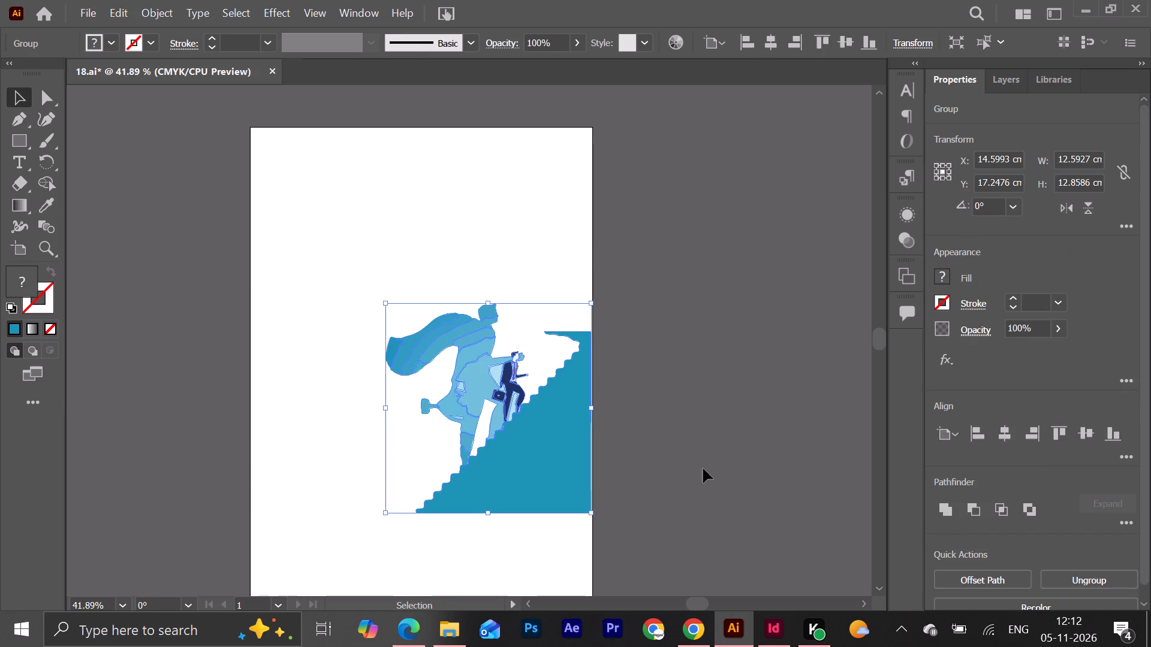
Move the grouped illustration up and left so it sits near the artboard's centre.
{"action": "left_click_drag", "start_coordinate": [577, 340], "coordinate": [513, 323]}
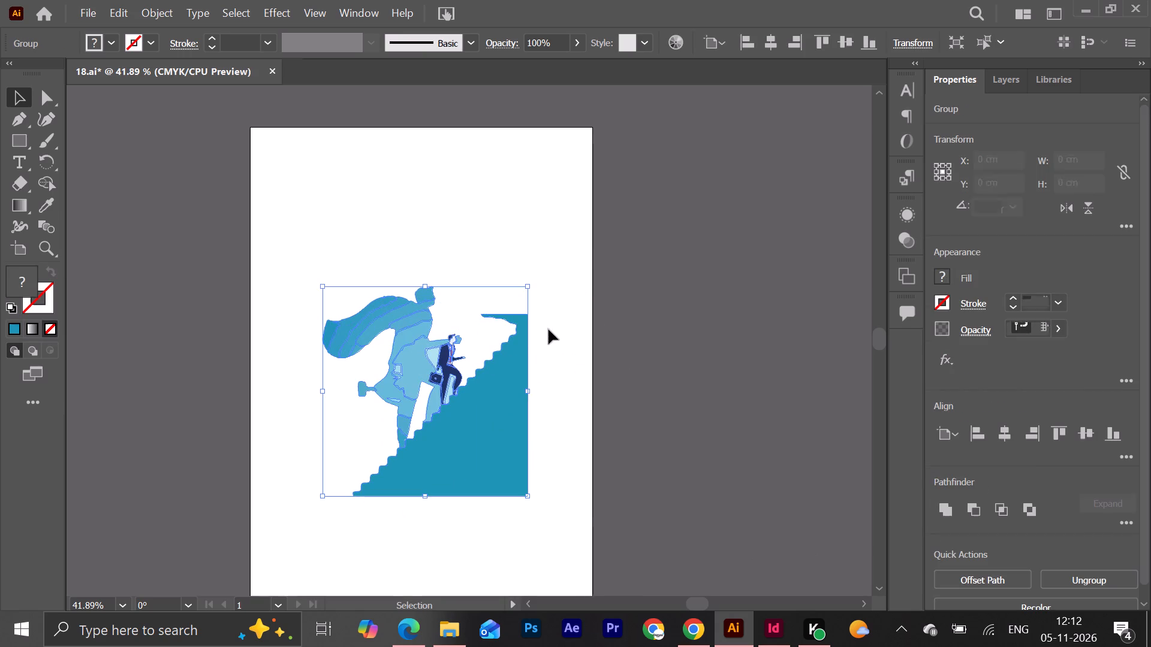
{"action": "left_click", "coordinate": [567, 302]}
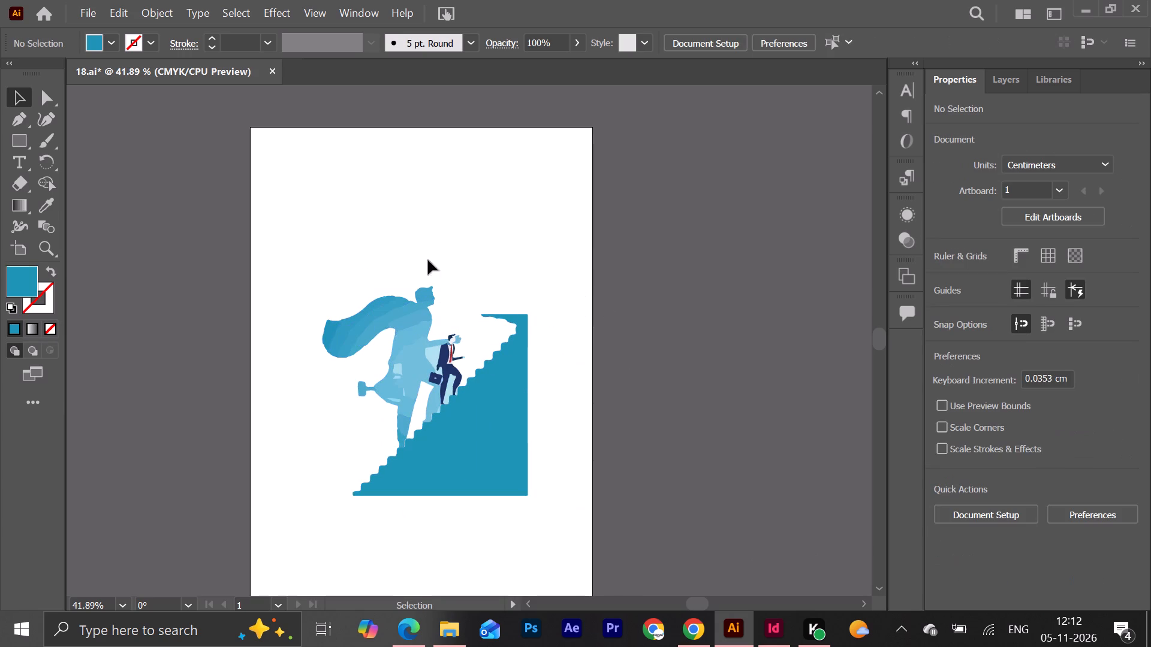
Erase the leftover strip above the staircase's top step and the stray tip on the shadow figure's head.
{"action": "left_click", "coordinate": [26, 185]}
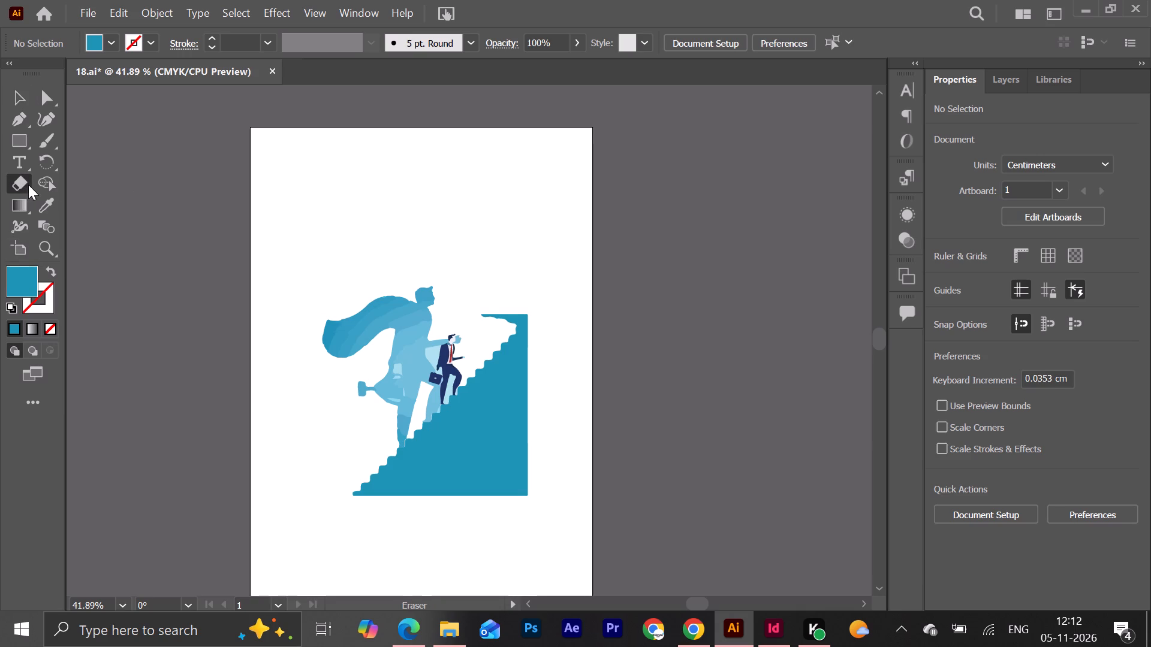
{"action": "left_click", "coordinate": [481, 309]}
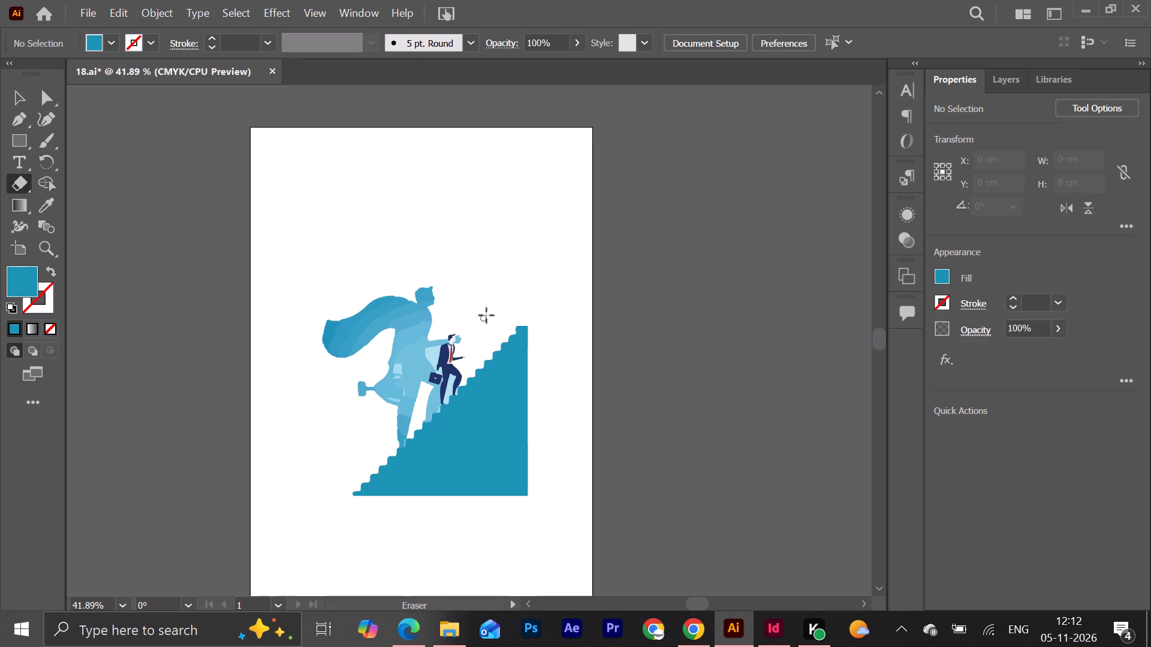
{"action": "left_click_drag", "start_coordinate": [428, 282], "coordinate": [445, 286]}
{"action": "left_click_drag", "start_coordinate": [445, 286], "coordinate": [412, 285]}
Undo the last erasure and erase the stray speck floating between the shadow figure's head and the staircase's top step.
{"action": "key", "text": "ctrl+z"}
{"action": "left_click_drag", "start_coordinate": [484, 302], "coordinate": [495, 317]}
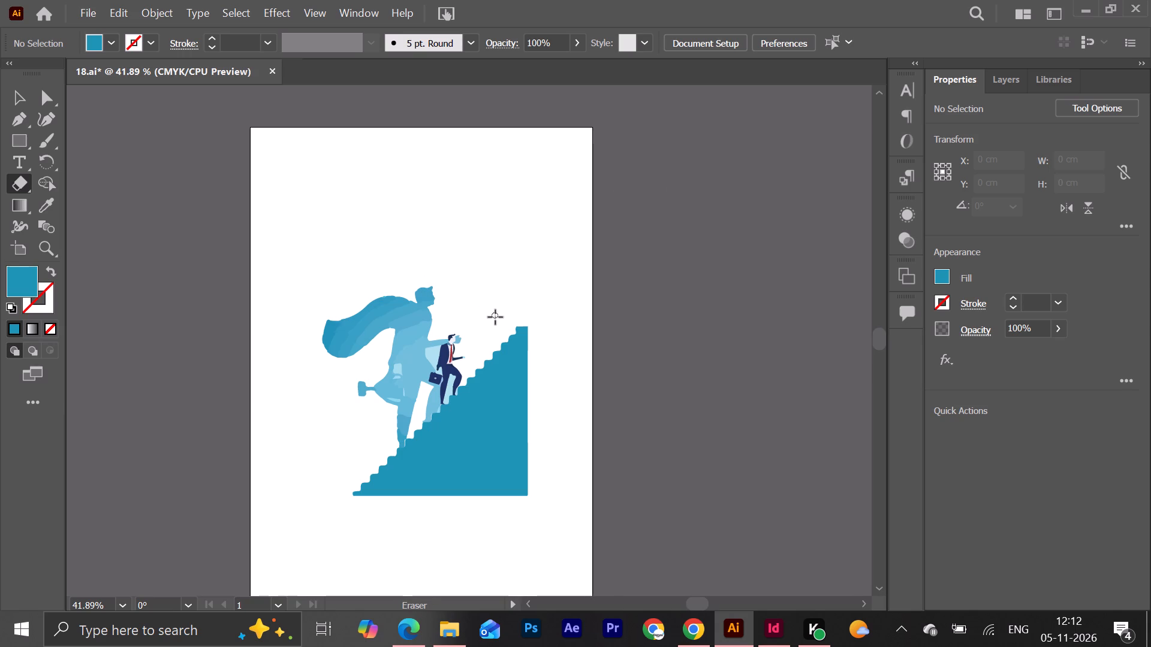
{"action": "left_click_drag", "start_coordinate": [495, 317], "coordinate": [500, 313]}
{"action": "left_click", "coordinate": [31, 96]}
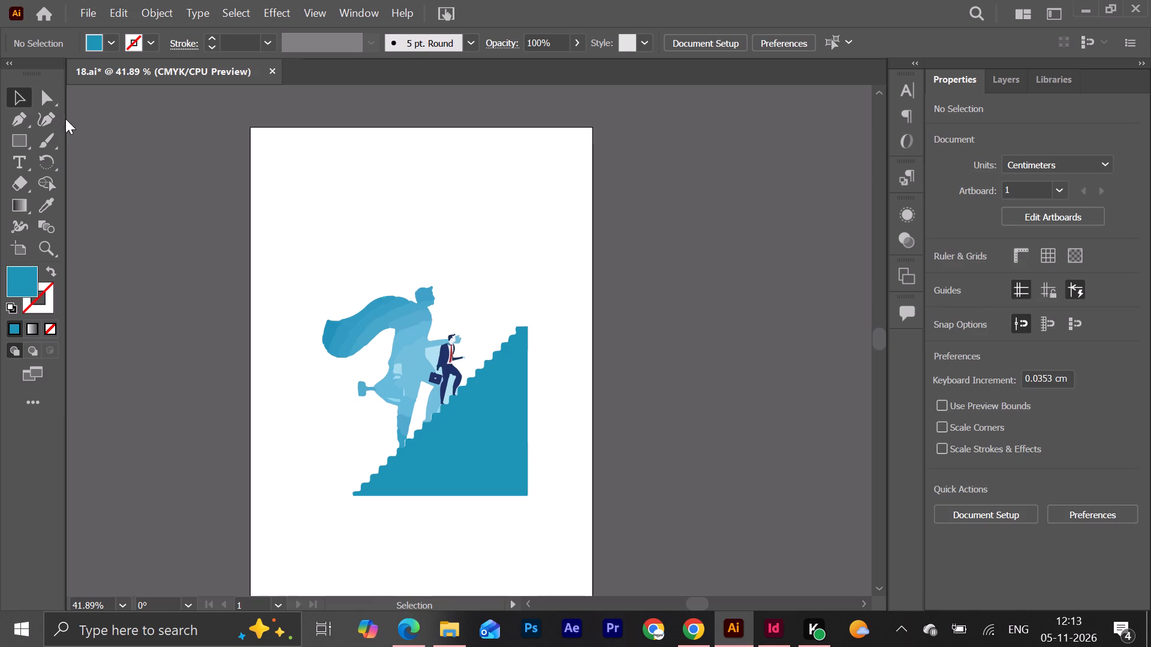
Save the illustration as a new Illustrator file named 19 in Downloads, keeping the default options.
{"action": "key", "text": "ctrl+shift+s"}
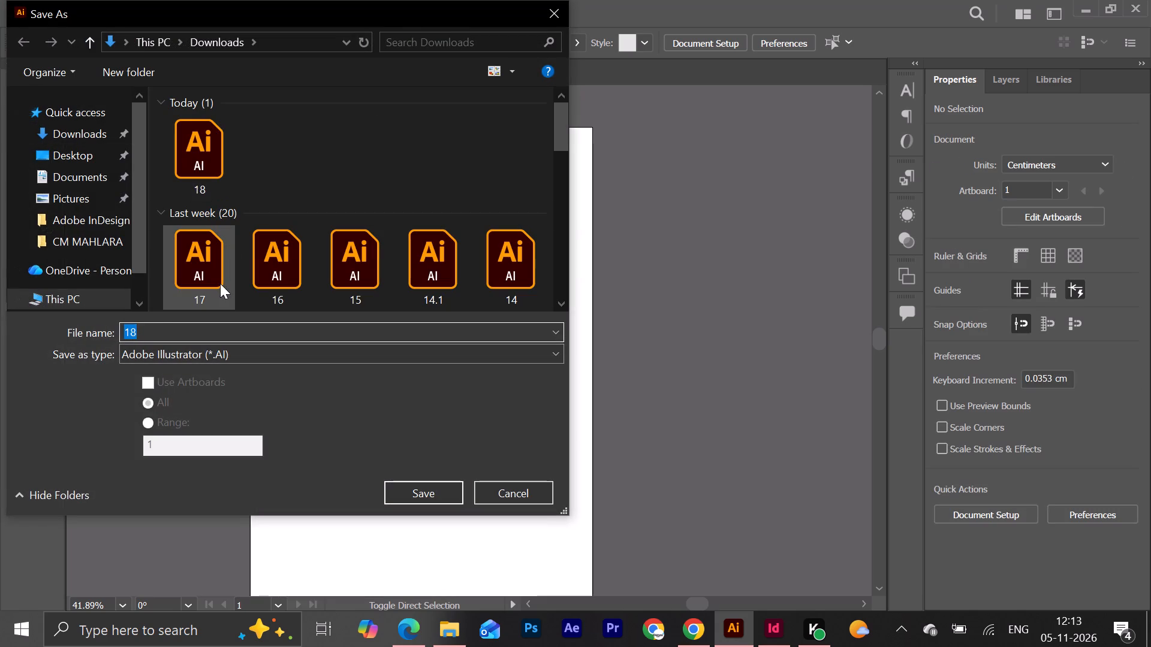
{"action": "key", "text": "BackSpace"}
{"action": "key", "text": "1"}
{"action": "key", "text": "9"}
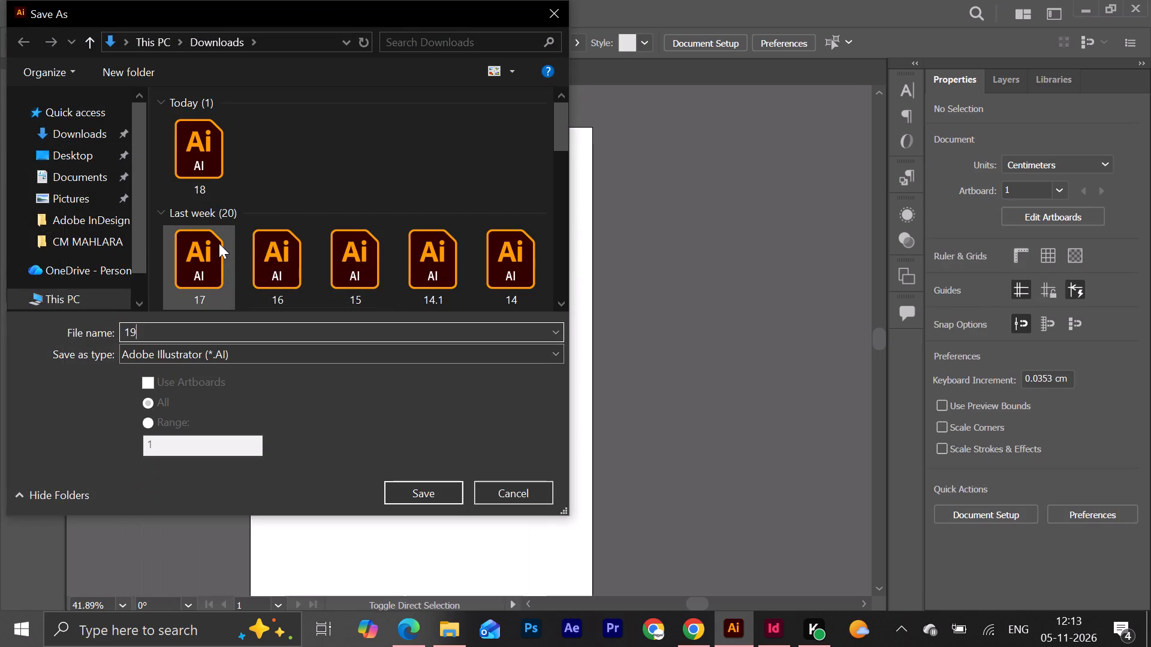
{"action": "key", "text": "Return"}
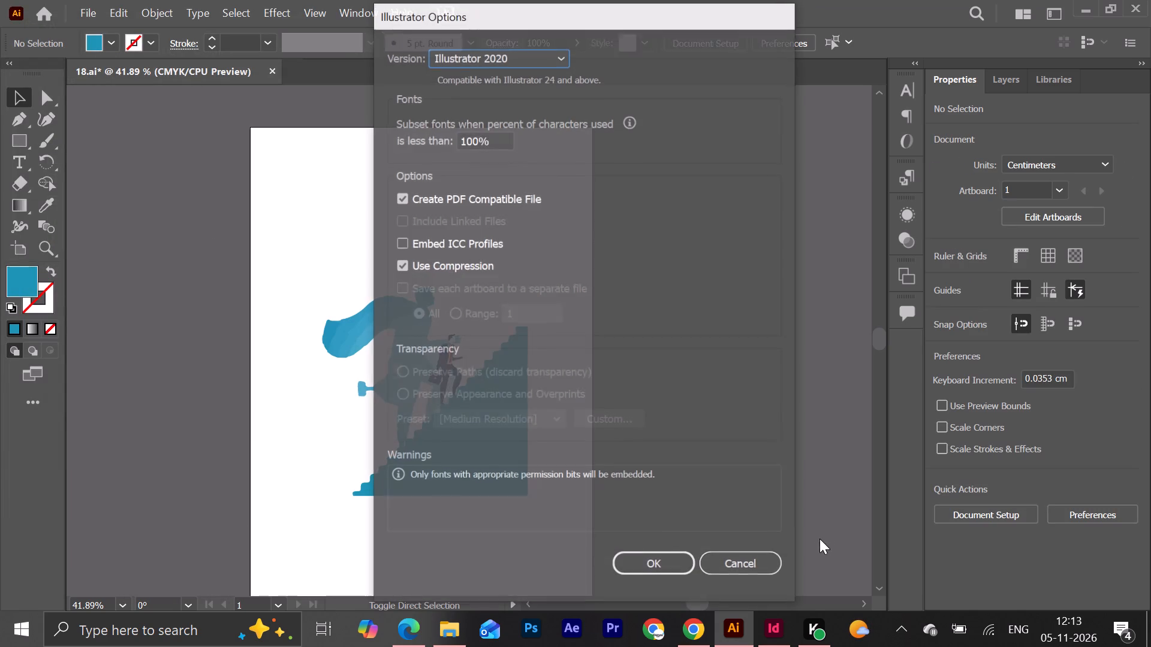
{"action": "left_click", "coordinate": [656, 555]}
Switch to InDesign and place 19.ai over the dark band on the right-hand page of the travel guide spread.
{"action": "left_click", "coordinate": [773, 632]}
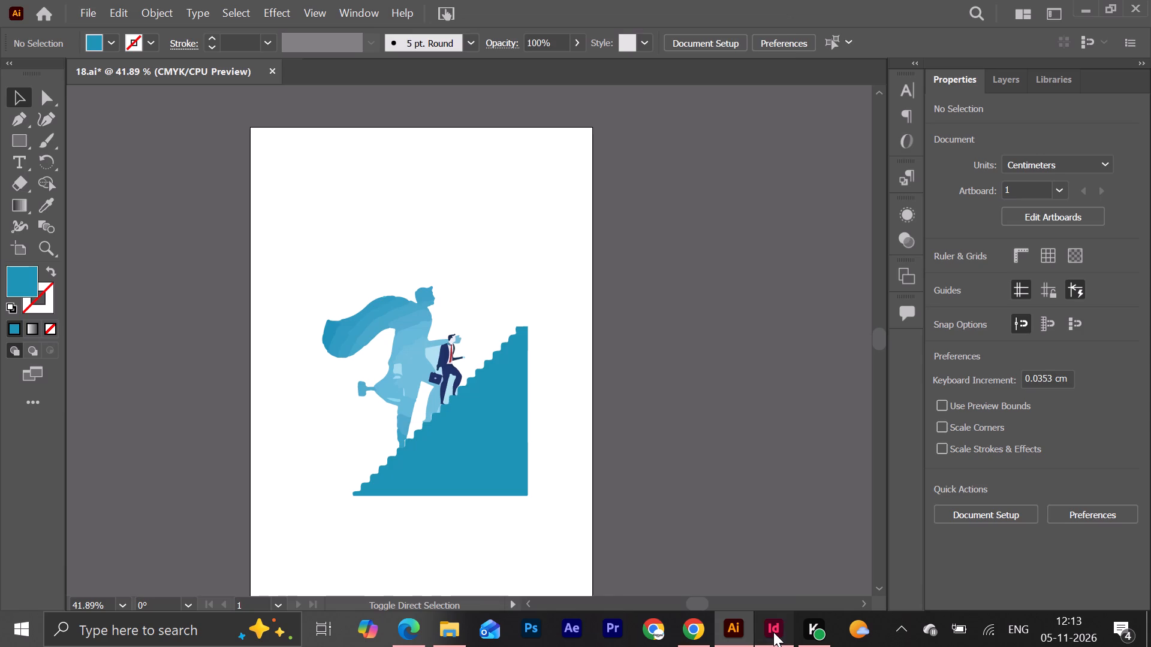
{"action": "left_click", "coordinate": [826, 303]}
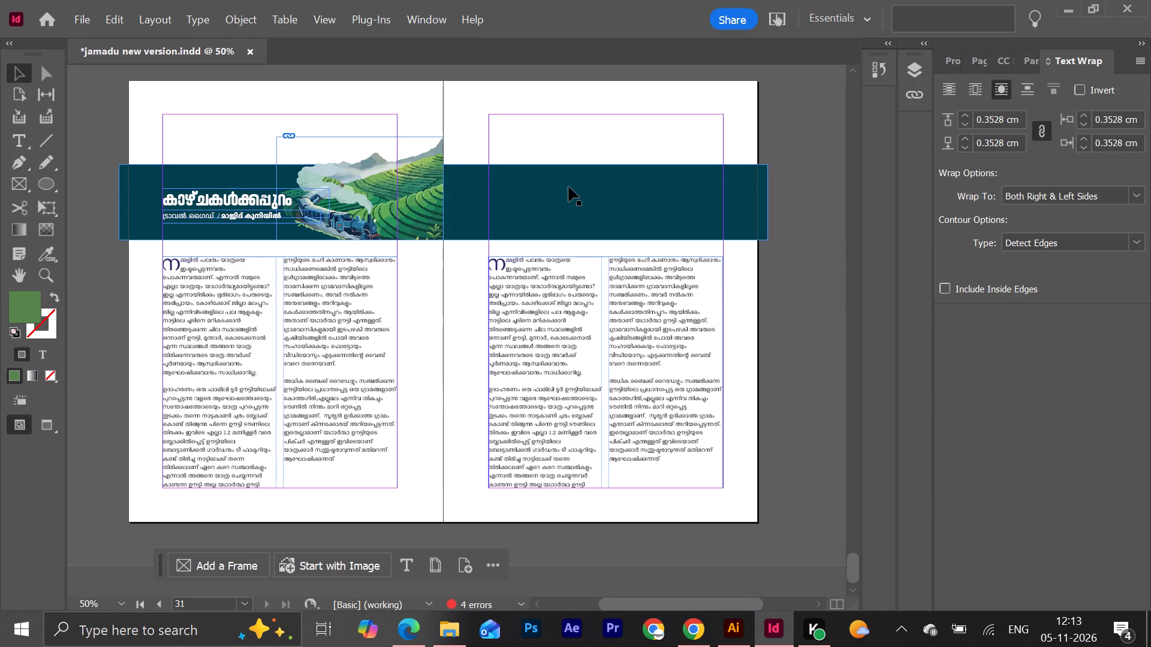
{"action": "left_click", "coordinate": [786, 142]}
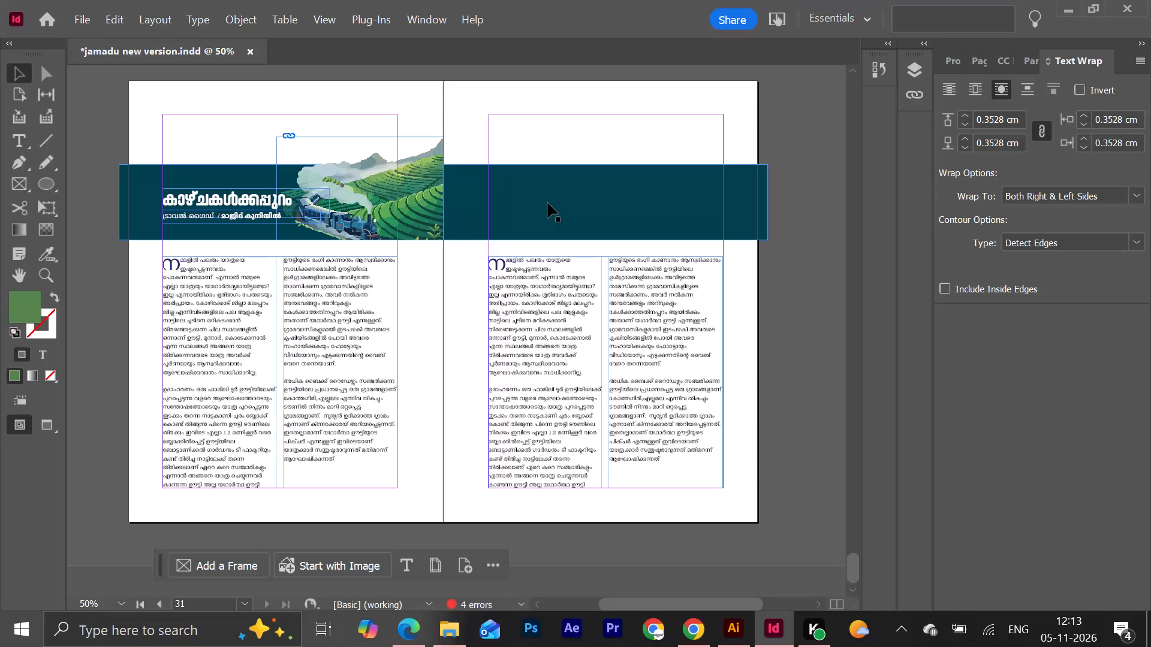
{"action": "key", "text": "ctrl+d"}
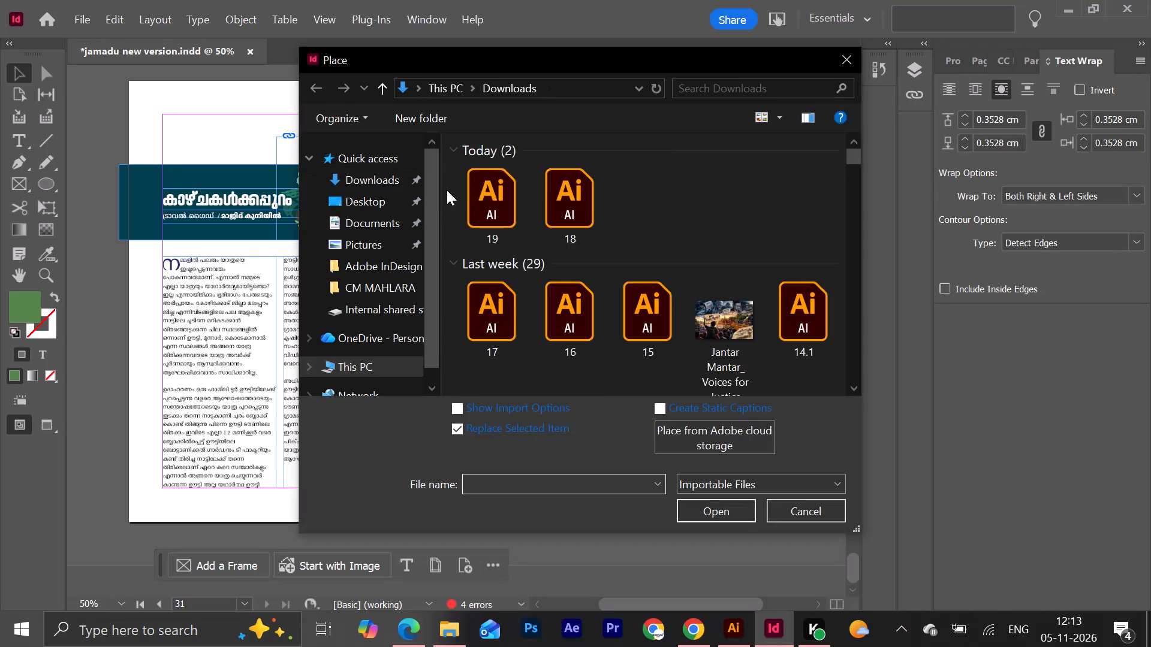
{"action": "double_click", "coordinate": [499, 196]}
{"action": "left_click", "coordinate": [631, 117]}
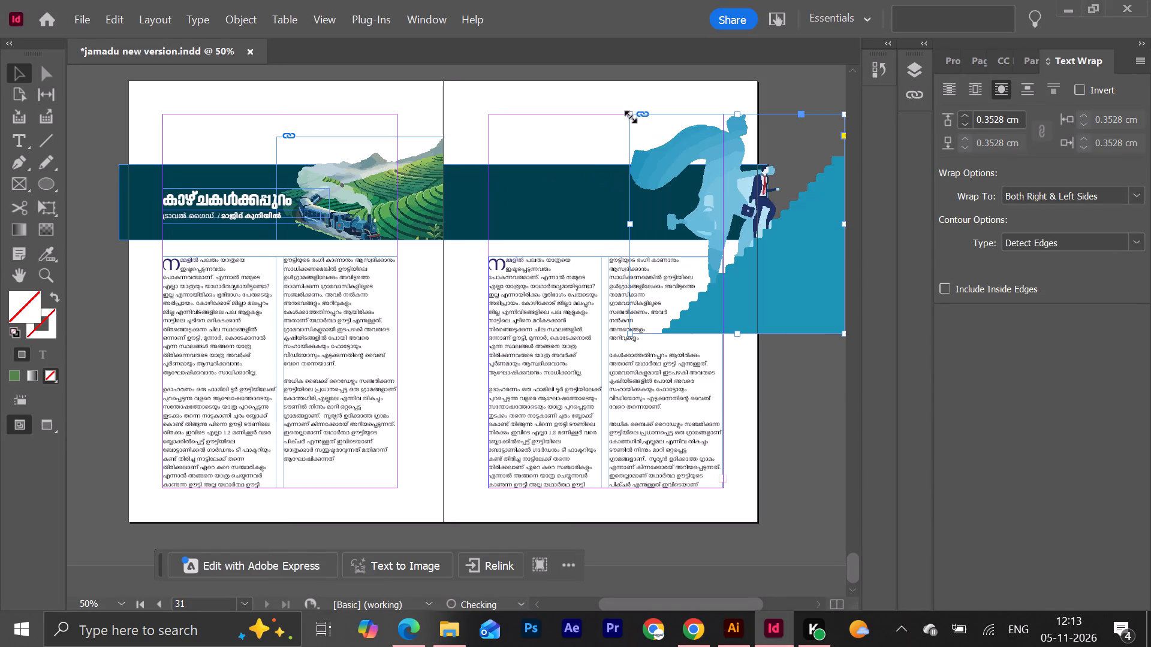
Move the placed illustration onto the page's upper half, turn off its text wrap, and scale down both frame and artwork.
{"action": "left_click_drag", "start_coordinate": [796, 246], "coordinate": [731, 170]}
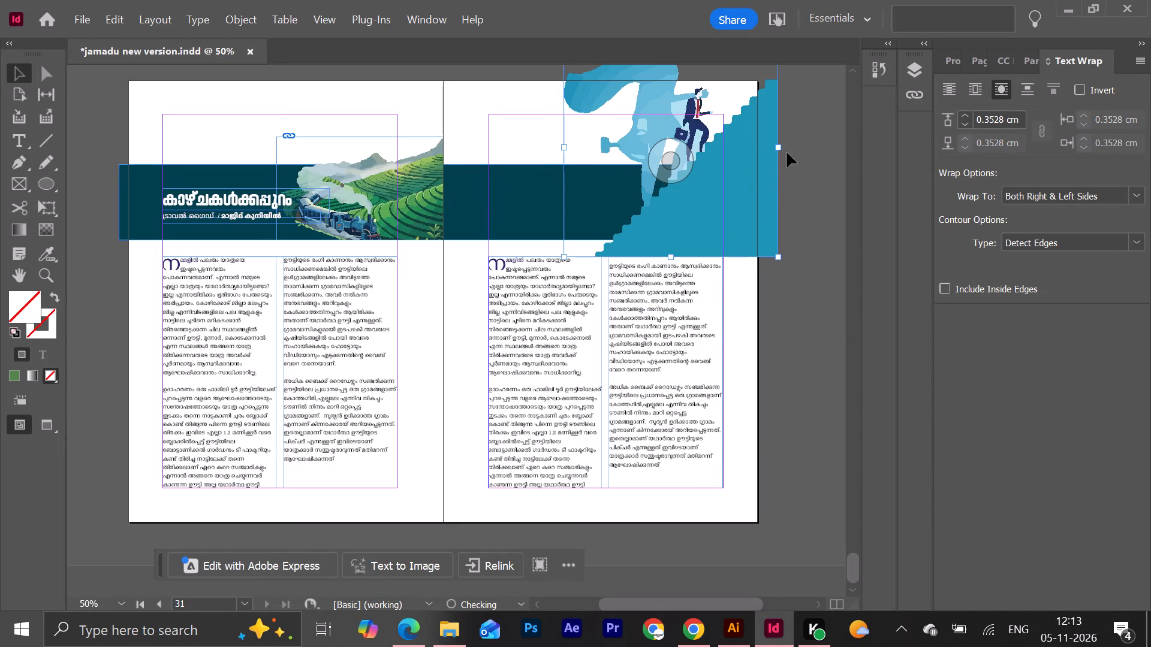
{"action": "left_click_drag", "start_coordinate": [779, 147], "coordinate": [681, 167], "text": "shift"}
{"action": "left_click", "coordinate": [626, 152]}
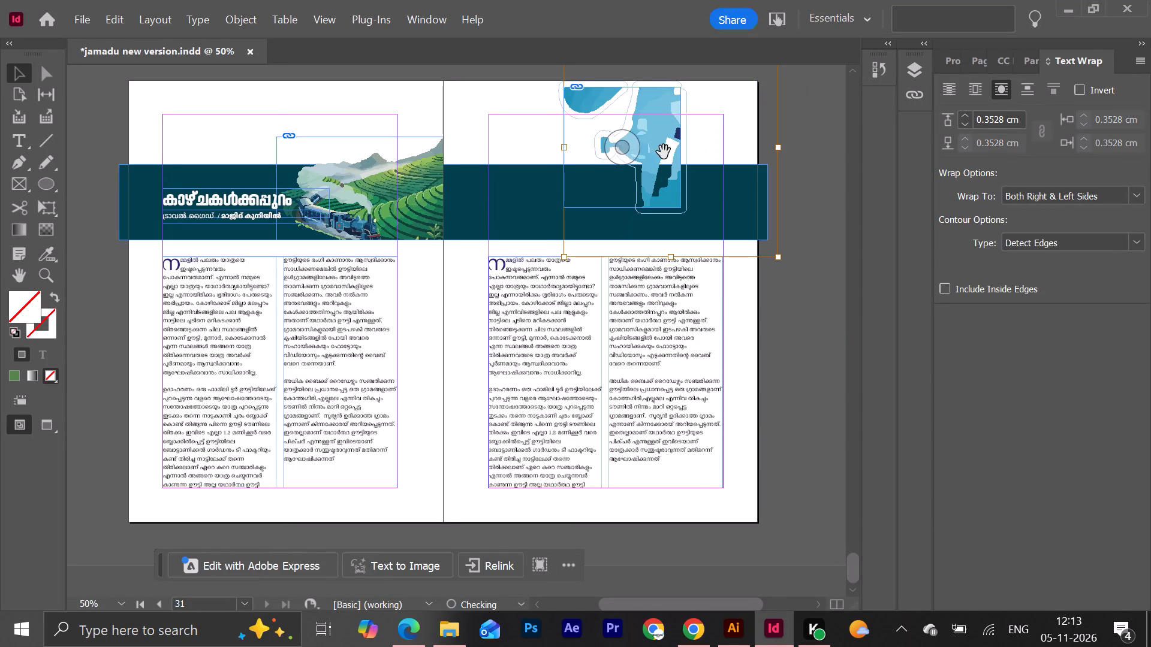
{"action": "left_click", "coordinate": [947, 89]}
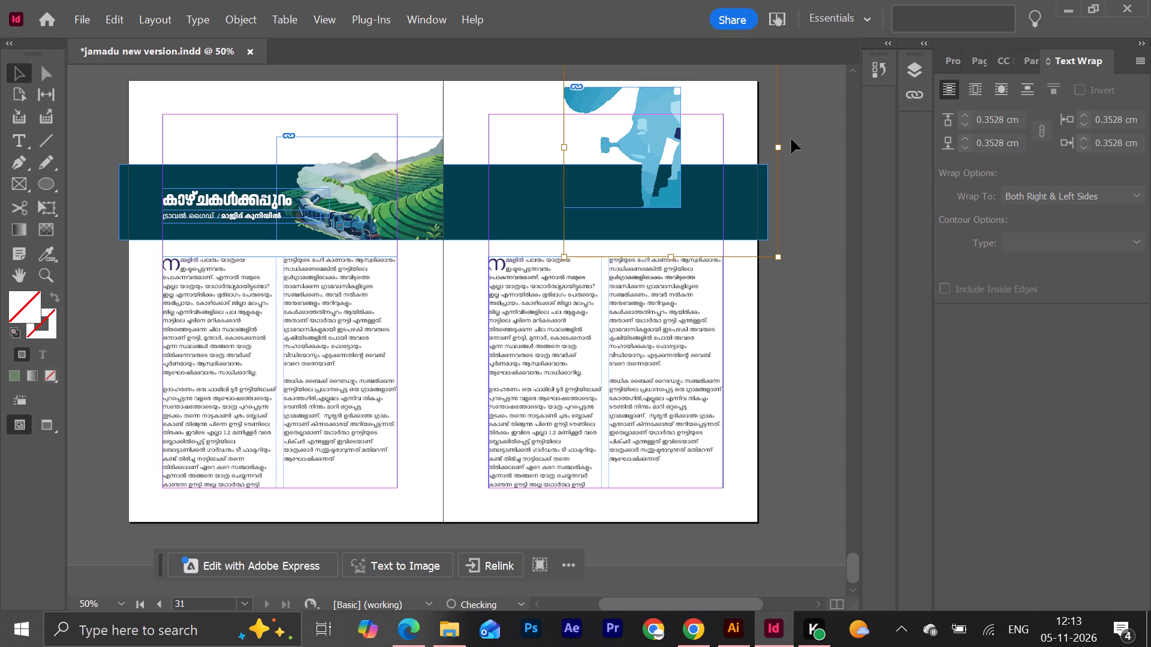
{"action": "left_click_drag", "start_coordinate": [778, 148], "coordinate": [692, 152]}
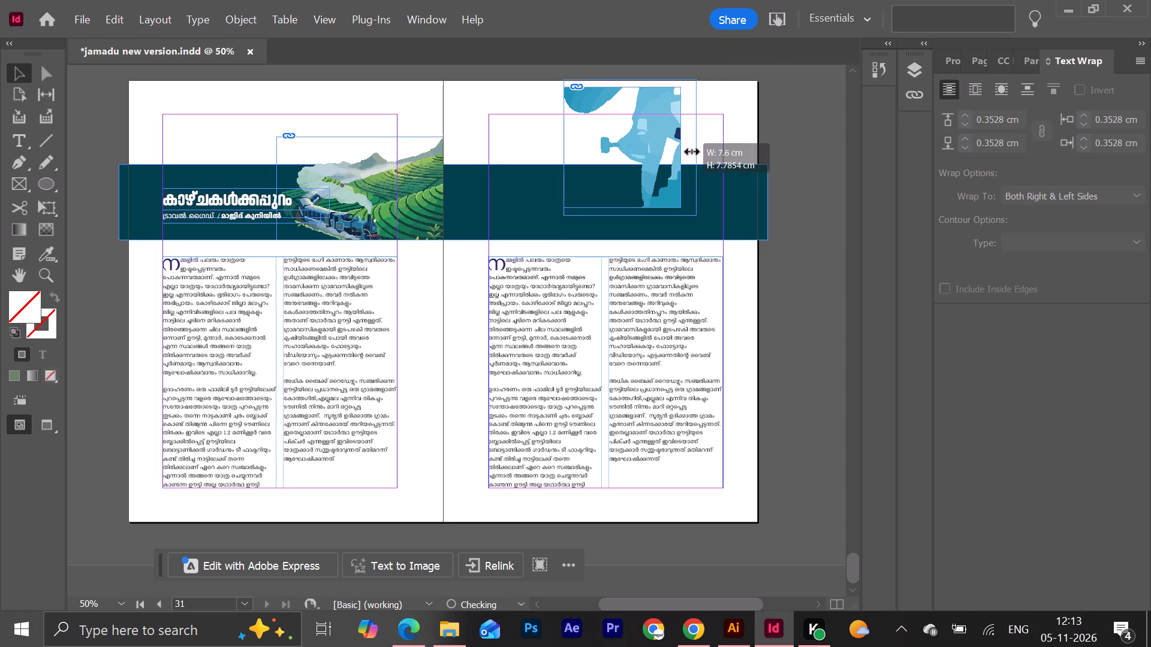
{"action": "left_click_drag", "start_coordinate": [692, 152], "coordinate": [683, 152]}
{"action": "left_click", "coordinate": [792, 153]}
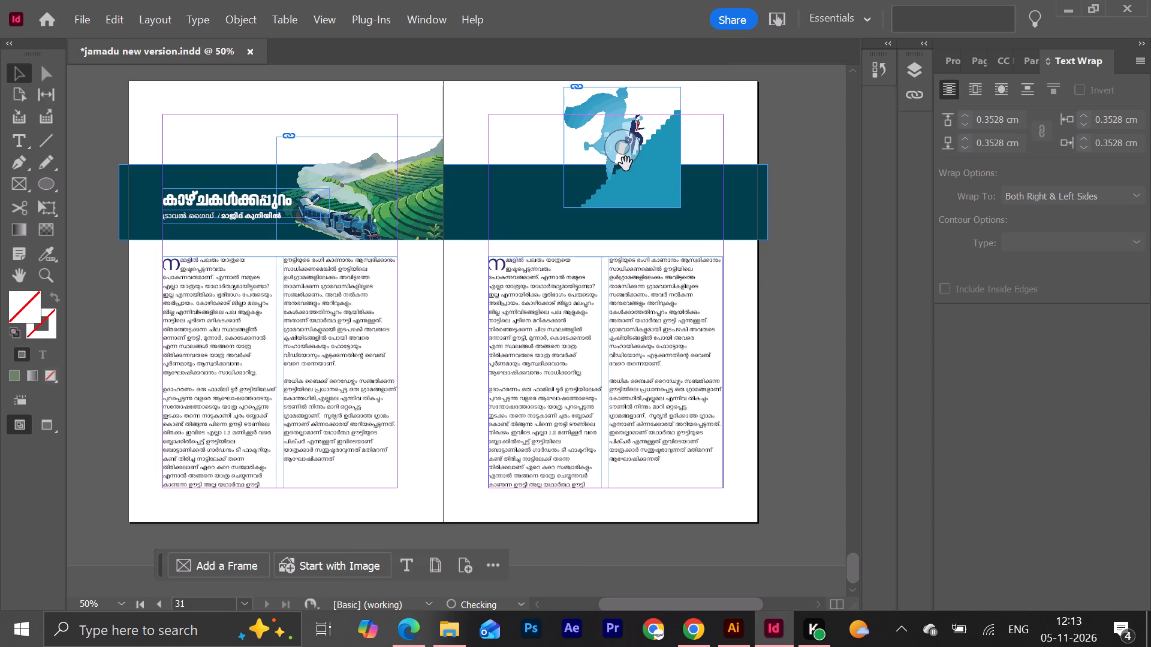
Move the illustration to the dark band's outer end, enlarge frame and artwork to the page's outer edge, and raise it above the body text.
{"action": "left_click_drag", "start_coordinate": [650, 170], "coordinate": [727, 203]}
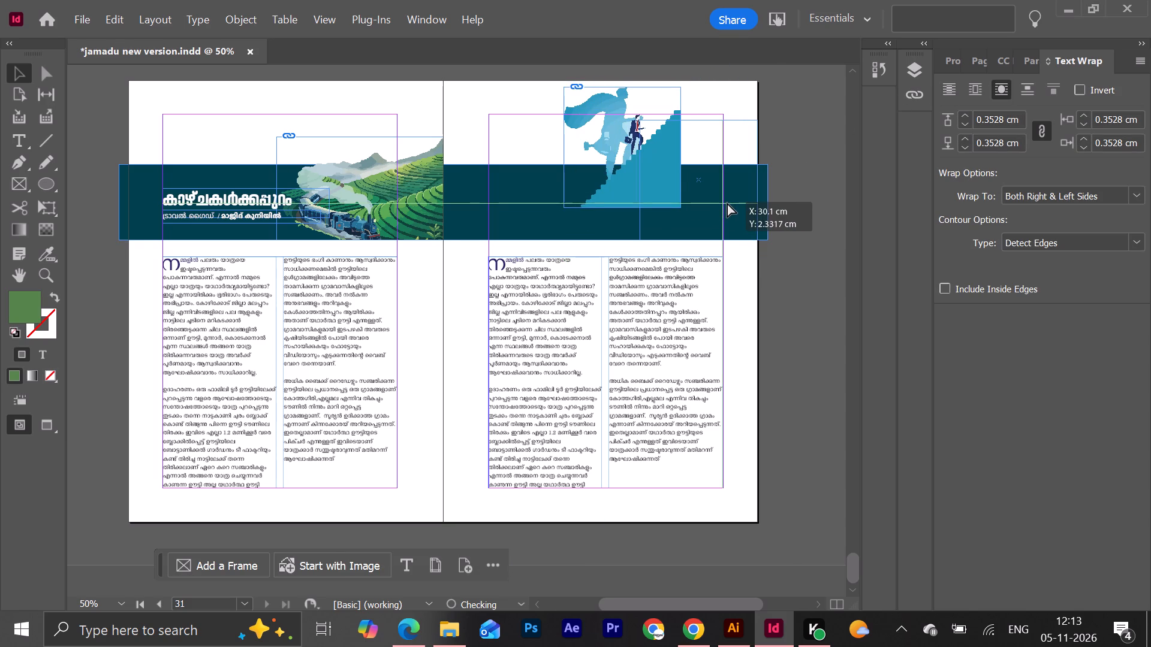
{"action": "left_click_drag", "start_coordinate": [727, 203], "coordinate": [698, 203]}
{"action": "left_click_drag", "start_coordinate": [726, 176], "coordinate": [745, 177]}
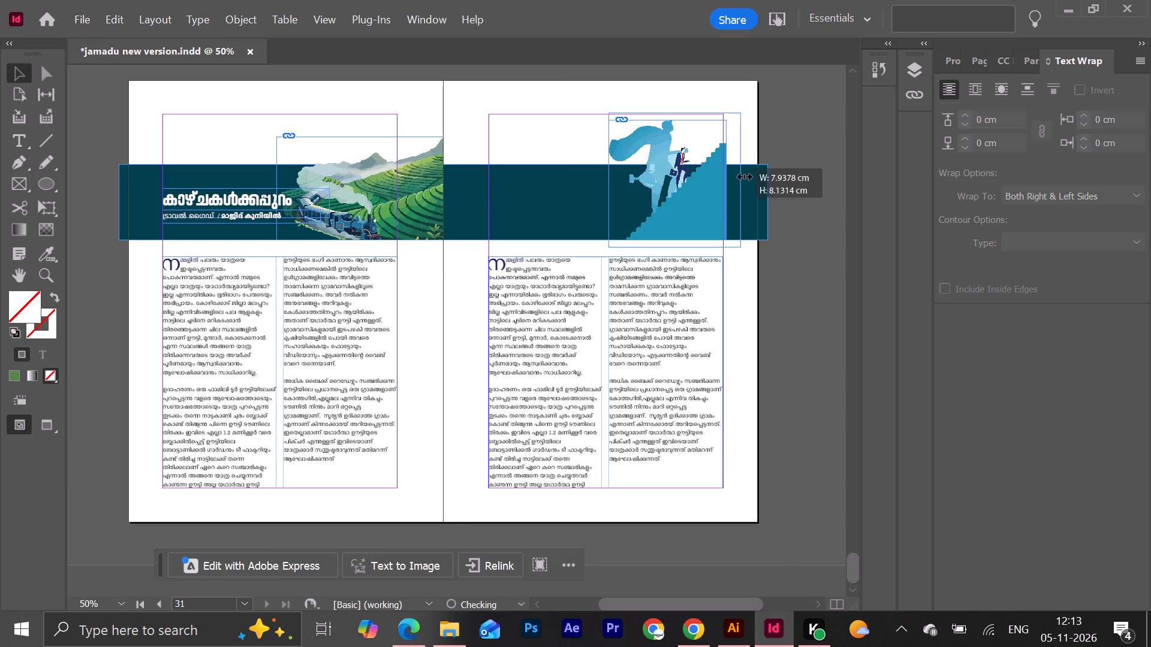
{"action": "left_click_drag", "start_coordinate": [745, 177], "coordinate": [763, 177]}
{"action": "left_click", "coordinate": [810, 188]}
{"action": "left_click", "coordinate": [692, 179]}
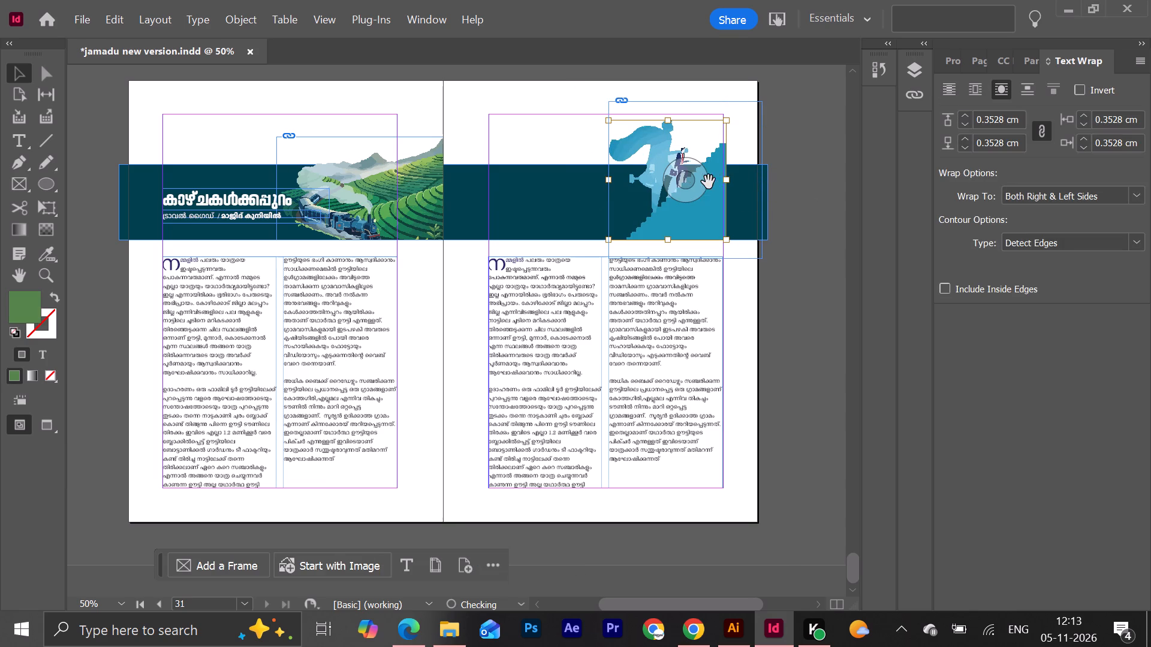
{"action": "left_click_drag", "start_coordinate": [728, 182], "coordinate": [757, 183]}
{"action": "left_click", "coordinate": [799, 183]}
{"action": "left_click_drag", "start_coordinate": [716, 215], "coordinate": [715, 198]}
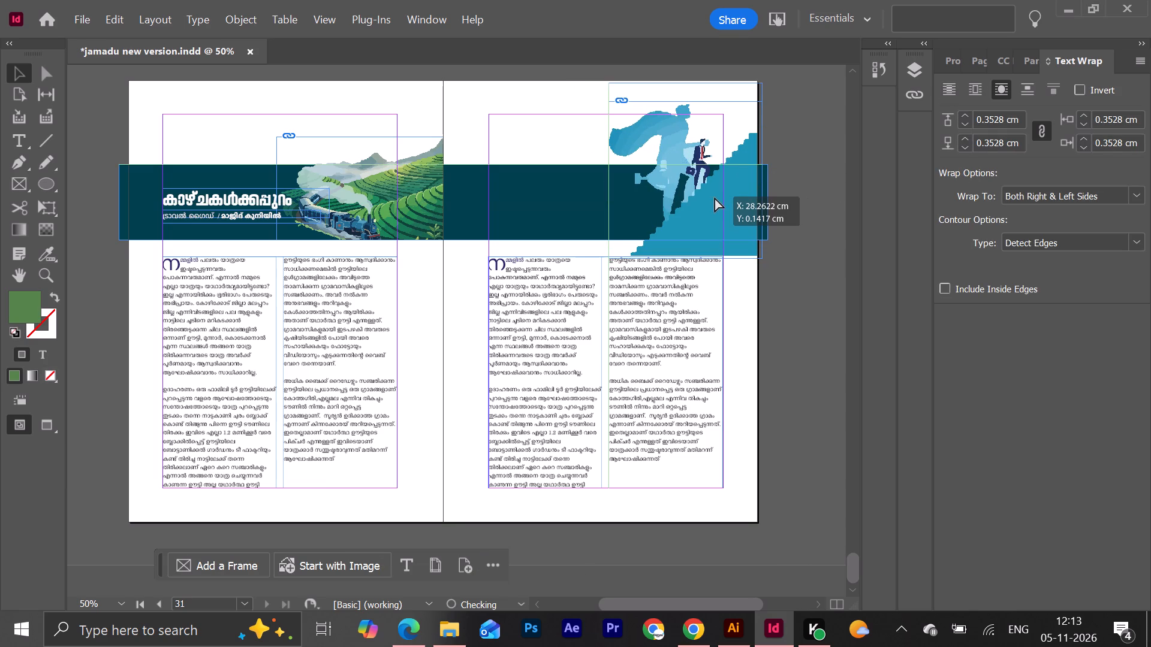
{"action": "left_click_drag", "start_coordinate": [715, 198], "coordinate": [715, 197]}
{"action": "left_click", "coordinate": [798, 181]}
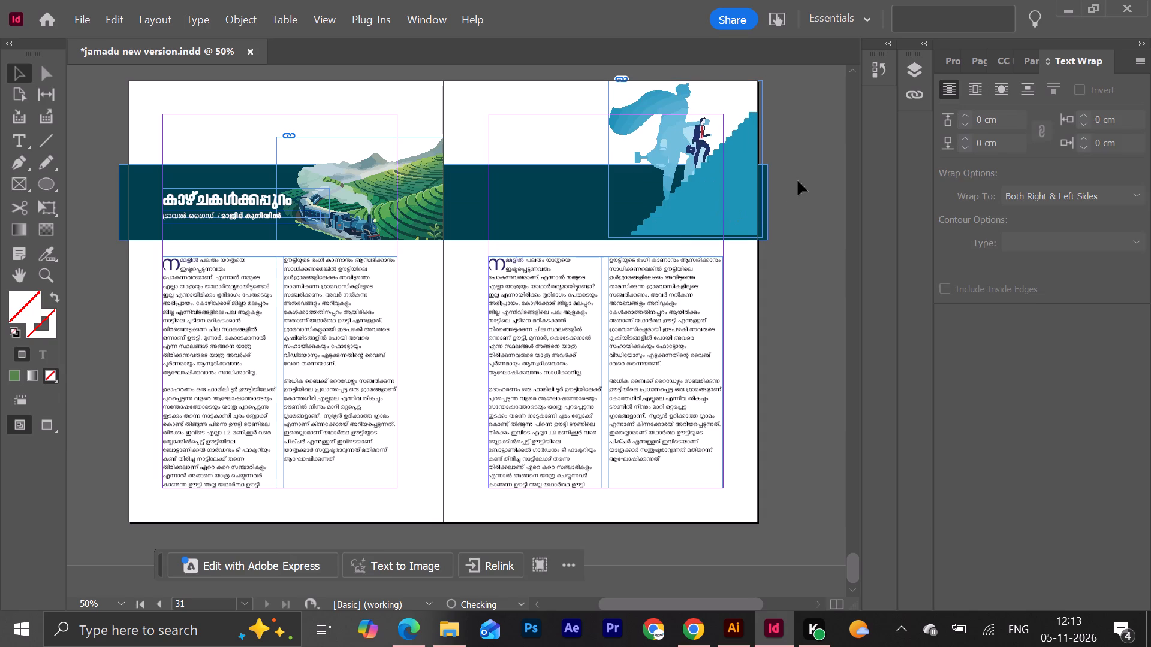
Nudge the illustration down until the staircase's base meets the dark band's lower edge, checking the spread in presentation view.
{"action": "key", "text": "shift+w"}
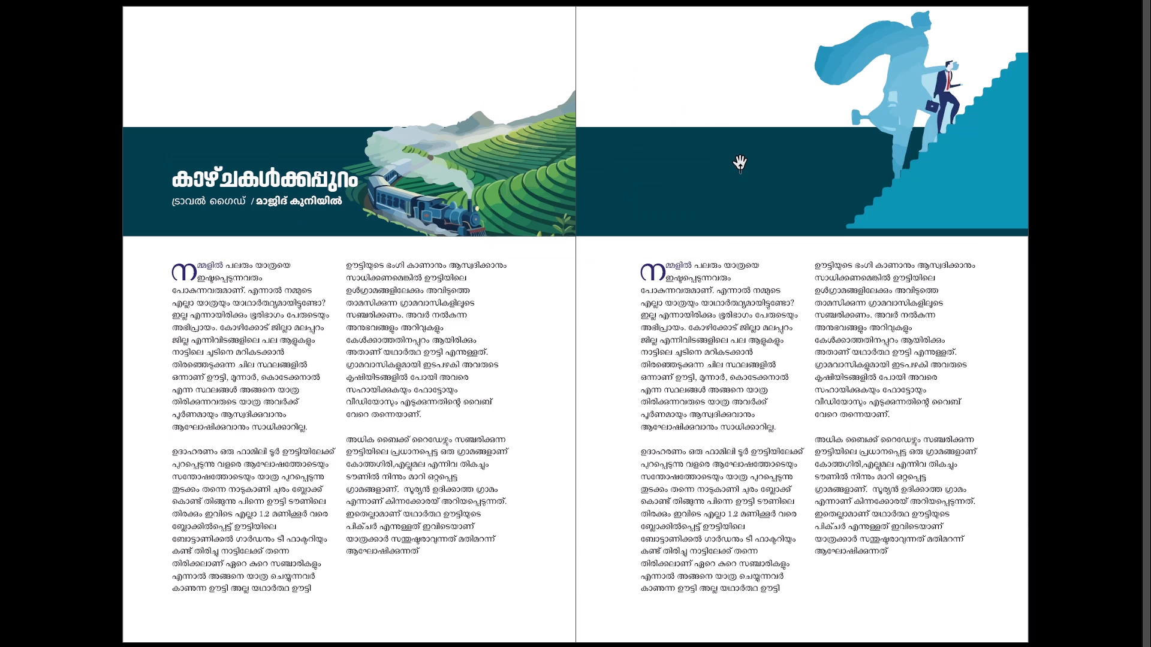
{"action": "key", "text": "shift+w"}
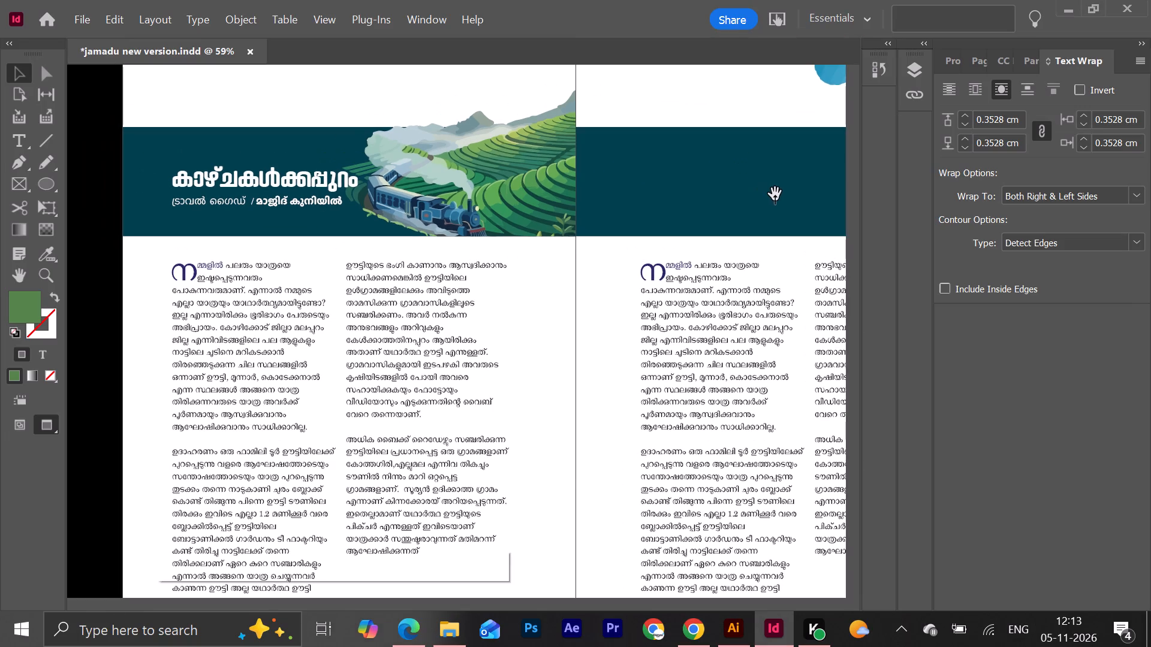
{"action": "left_click", "coordinate": [744, 207]}
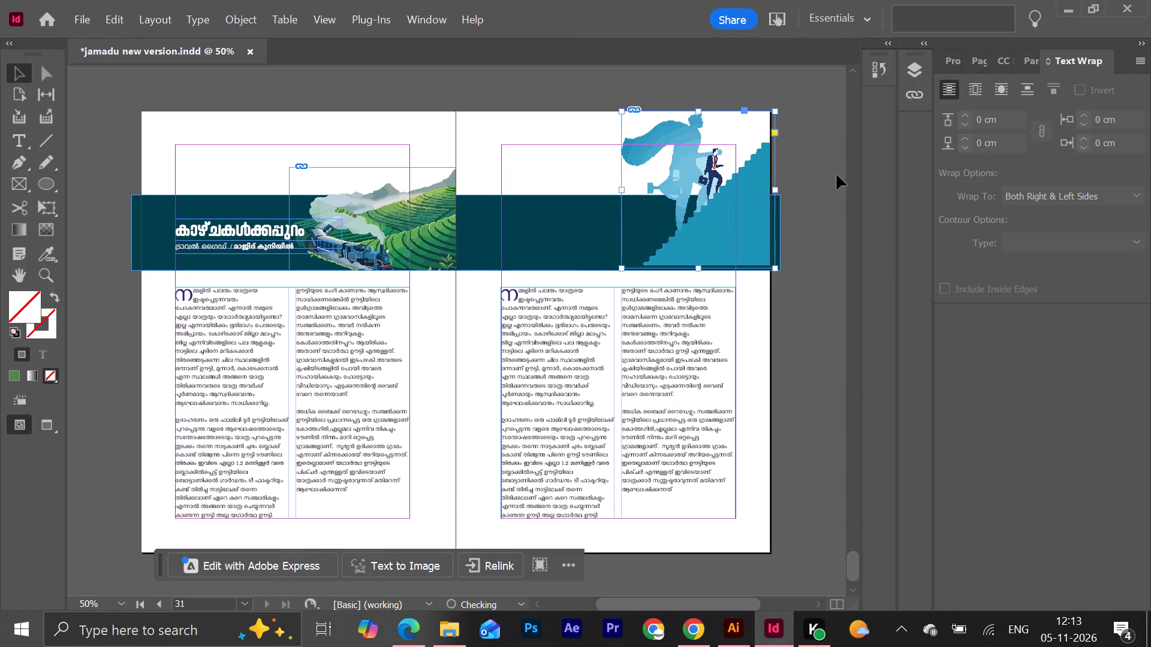
{"action": "key", "text": "Down"}
{"action": "key", "text": "Down"}
{"action": "key", "text": "Down"}
{"action": "key", "text": "Down"}
{"action": "key", "text": "Down"}
{"action": "key", "text": "Down"}
{"action": "key", "text": "Down"}
{"action": "key", "text": "Down"}
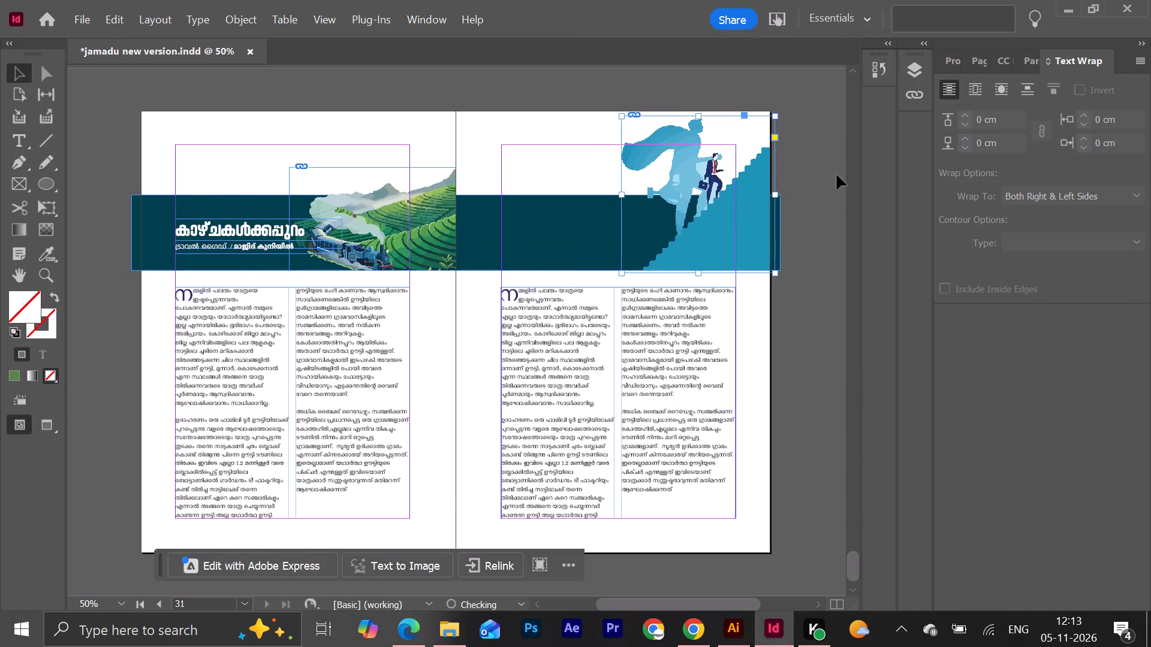
{"action": "key", "text": "shift+w"}
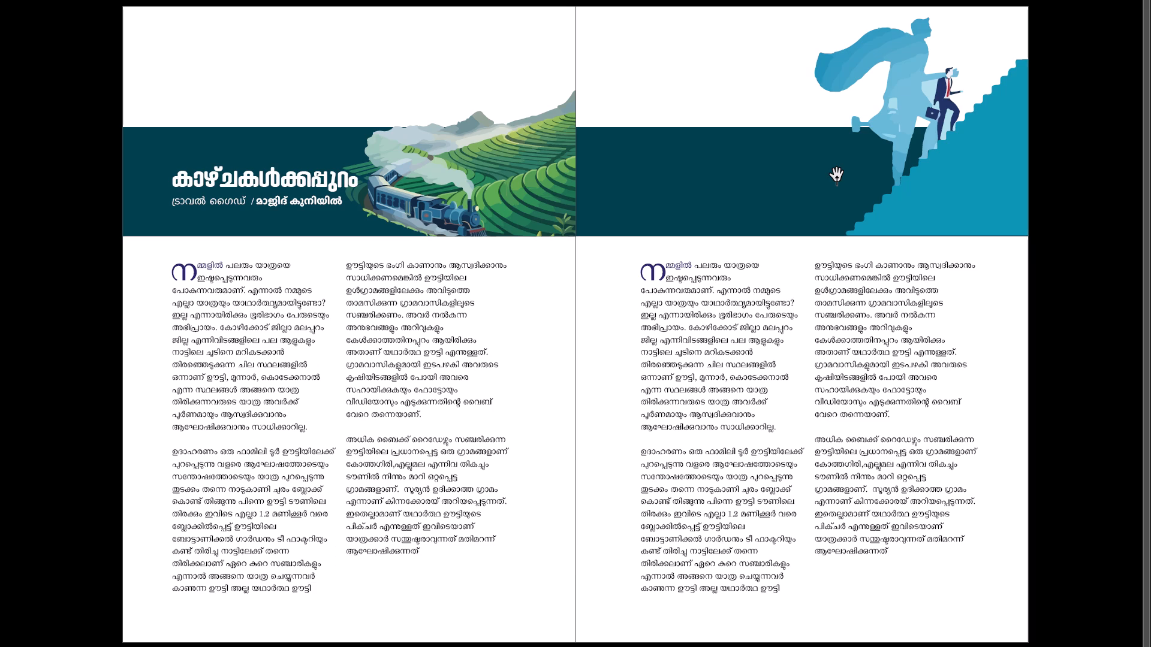
{"action": "key", "text": "shift+w"}
{"action": "left_click", "coordinate": [843, 170]}
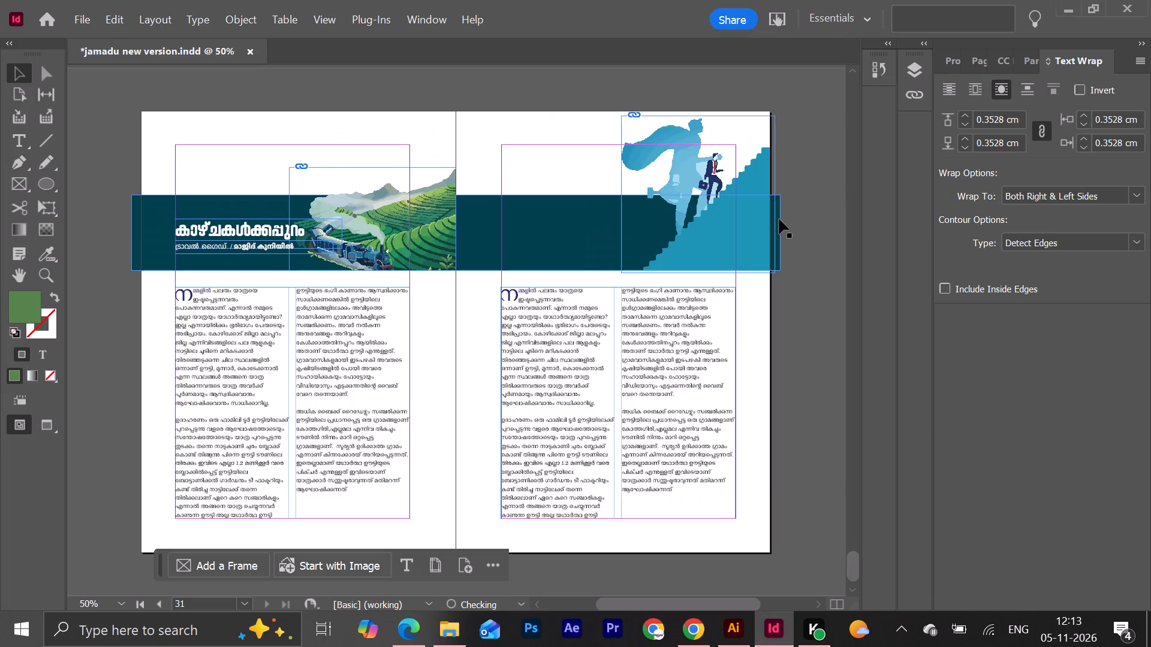
{"action": "left_click", "coordinate": [790, 218]}
Duplicate the heading "കാഴ്ചകൾക്കപ്പുറം" onto the right-hand page's dark band, aligned with the inner text margin.
{"action": "left_click", "coordinate": [213, 235]}
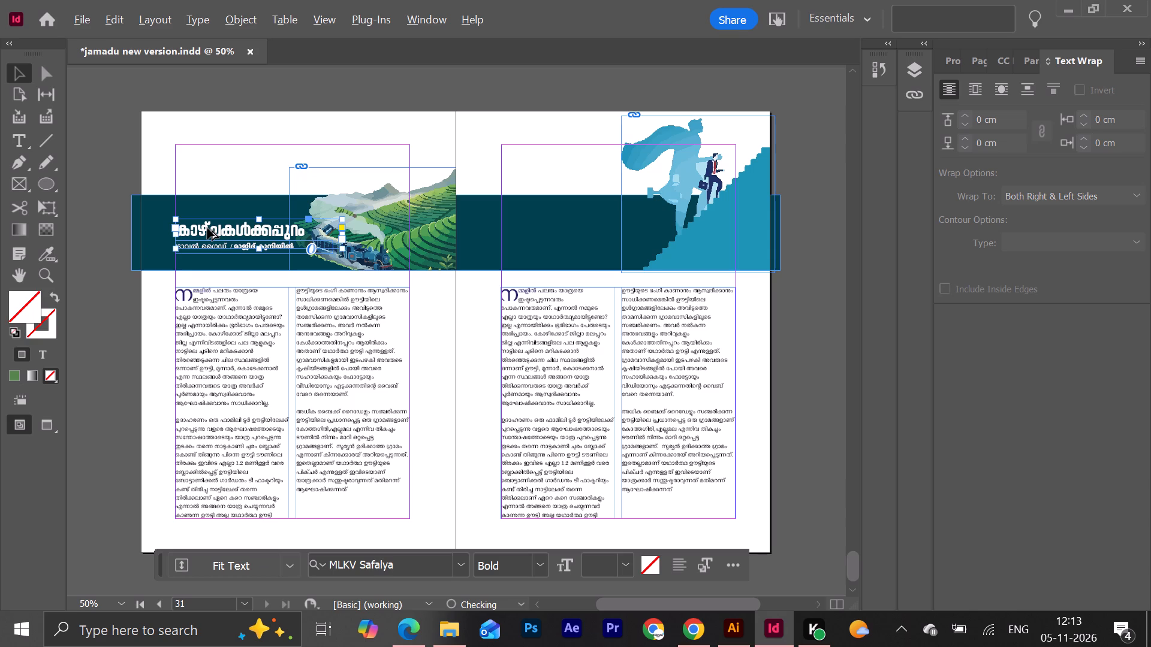
{"action": "left_click_drag", "start_coordinate": [207, 228], "coordinate": [523, 226], "text": "alt"}
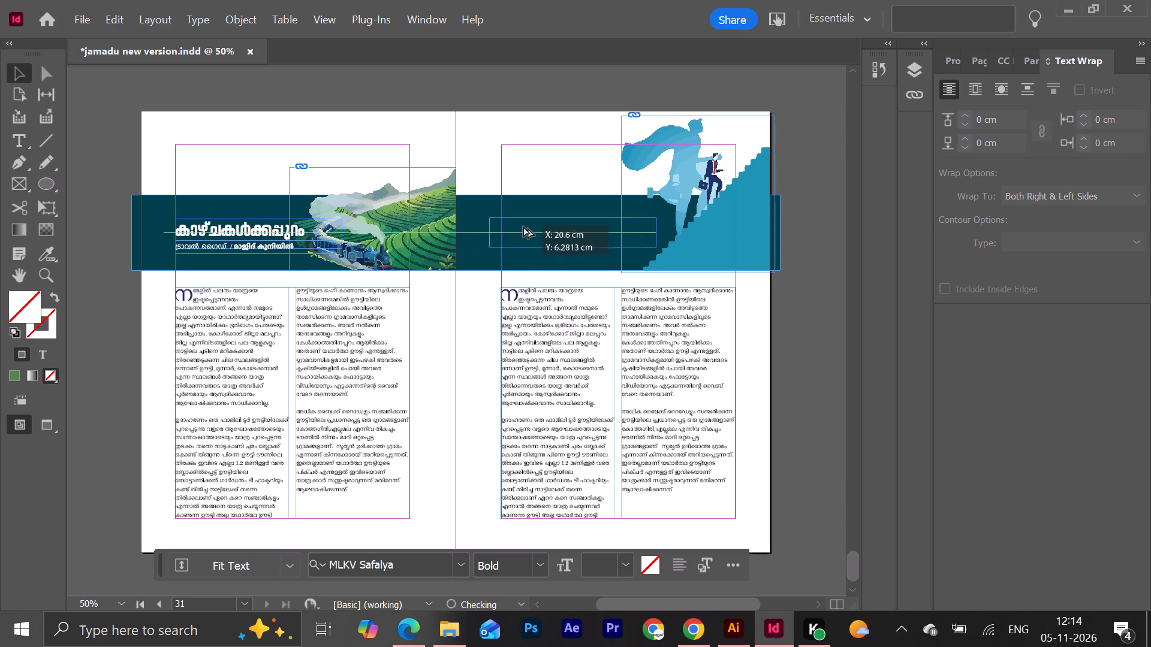
{"action": "left_click_drag", "start_coordinate": [523, 226], "coordinate": [531, 229], "text": "alt"}
Select all the text of the copied heading on the right-hand page for replacement.
{"action": "double_click", "coordinate": [531, 231]}
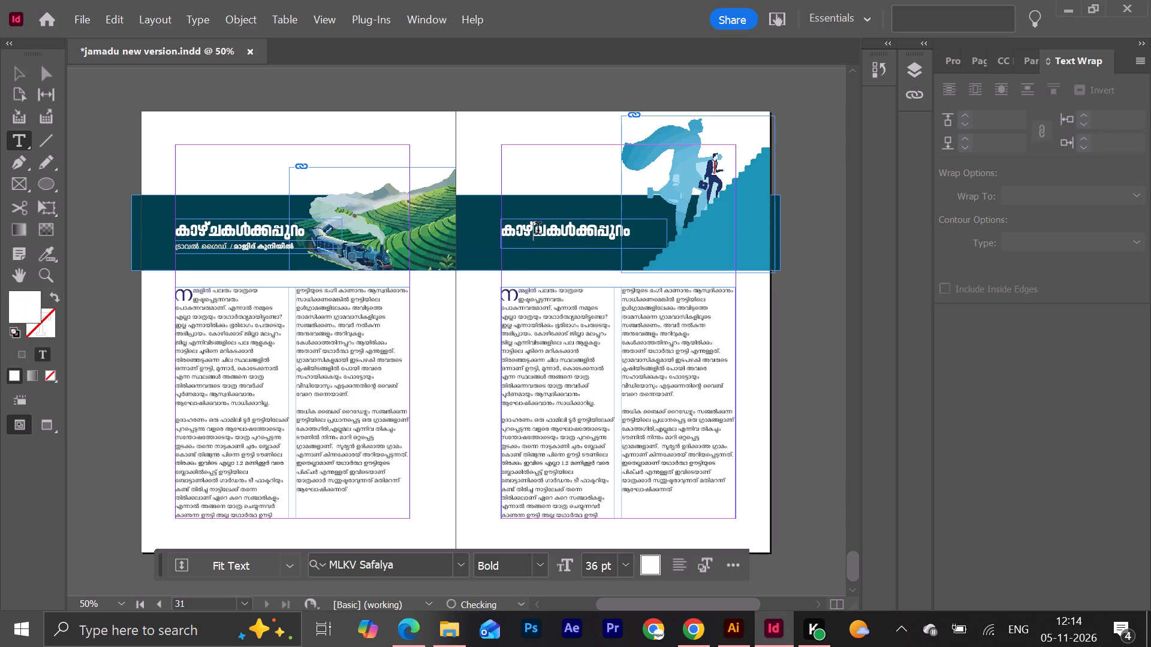
{"action": "key", "text": "ctrl+a"}
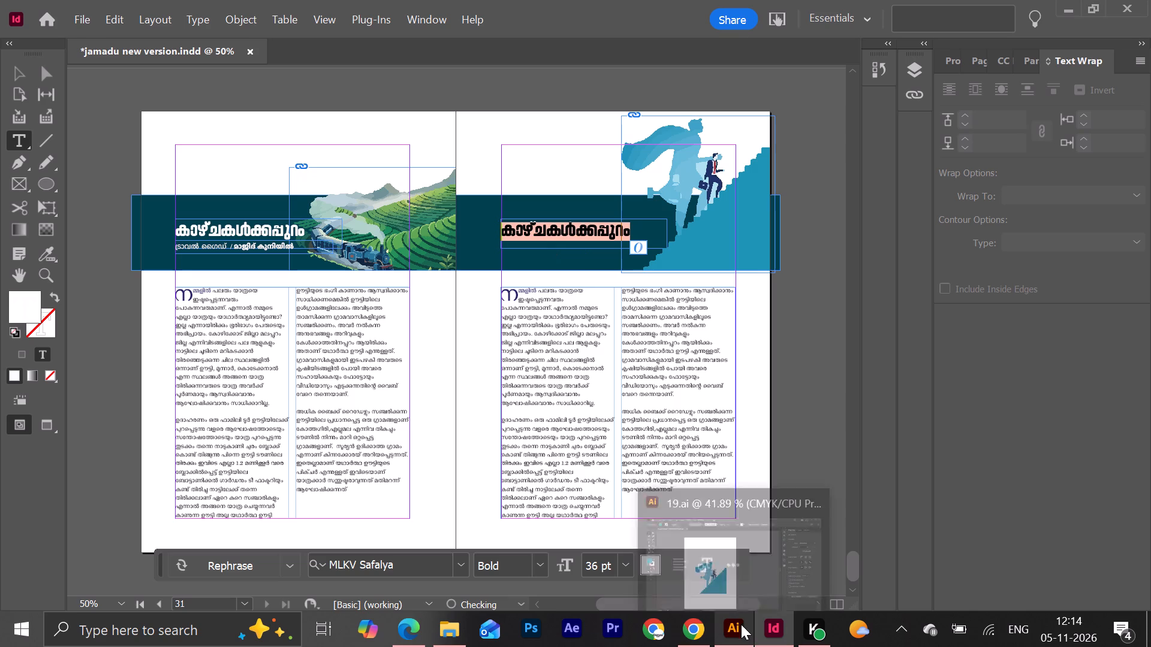
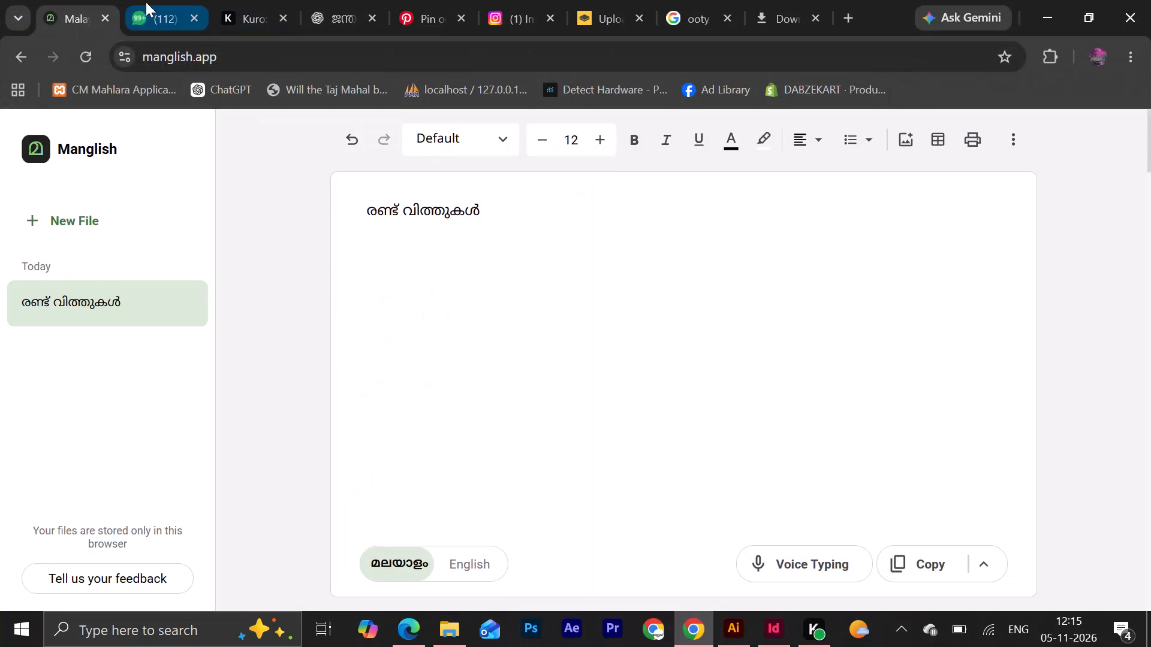
Copy the title "രണ്ട് വിത്തുകൾ" from the Manglish editor as FML.
{"action": "left_click", "coordinate": [986, 567]}
{"action": "left_click", "coordinate": [907, 456]}
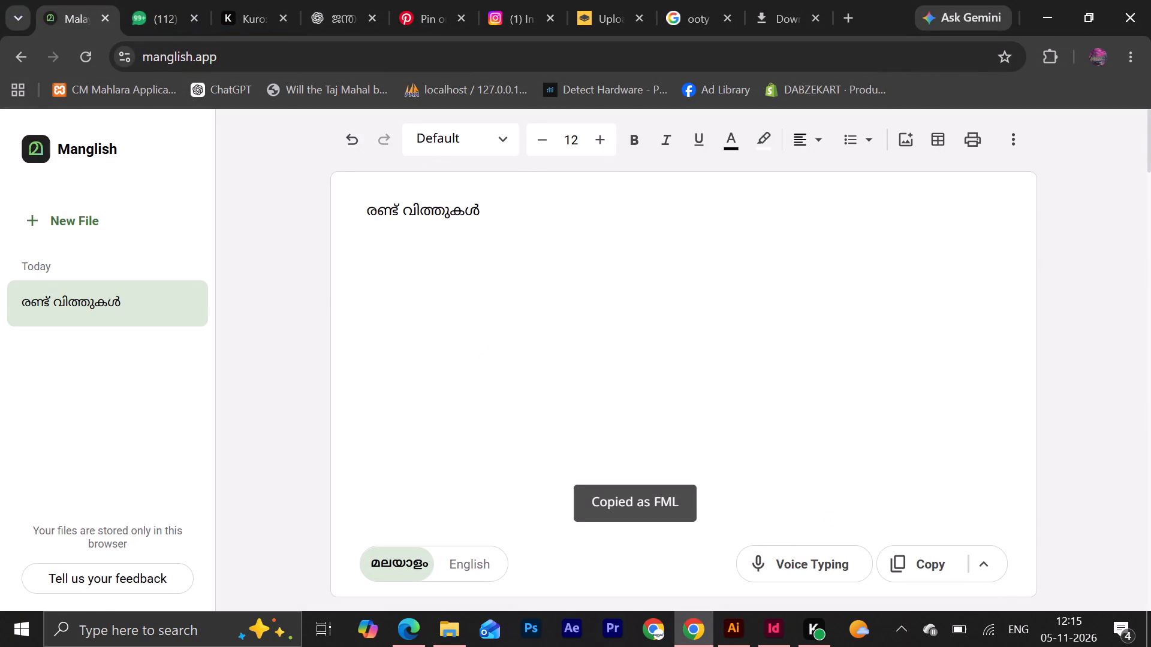
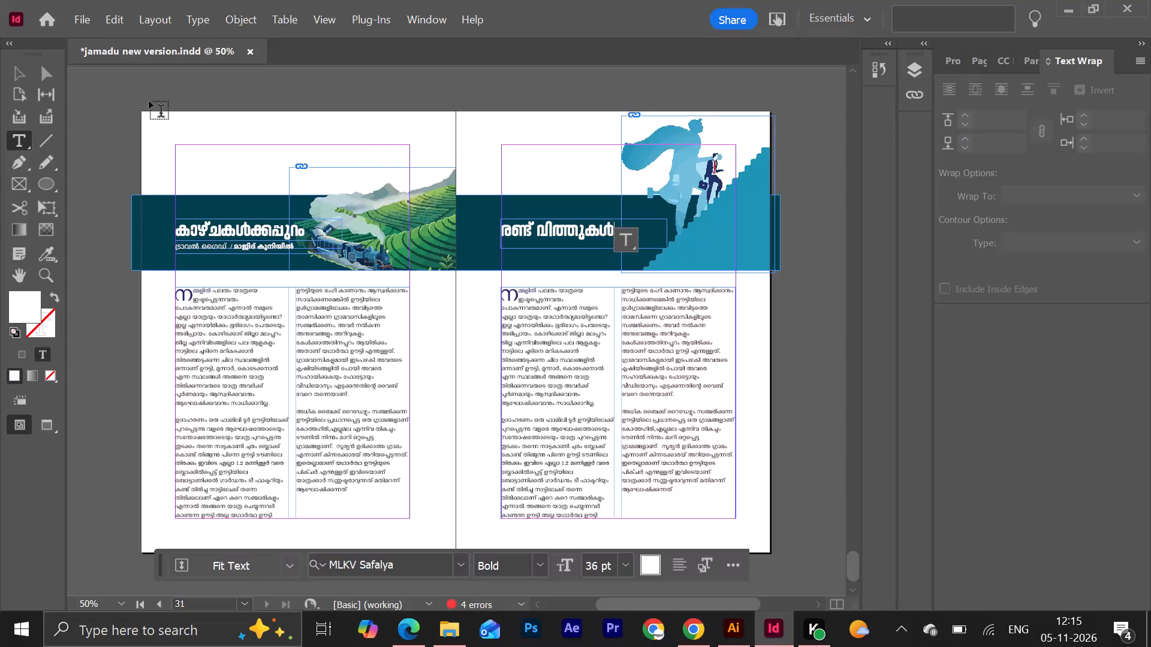
Narrow the right-hand title frame "രണ്ട് വിത്തുകൾ" so its outer edge sits just past the text.
{"action": "left_click", "coordinate": [23, 74]}
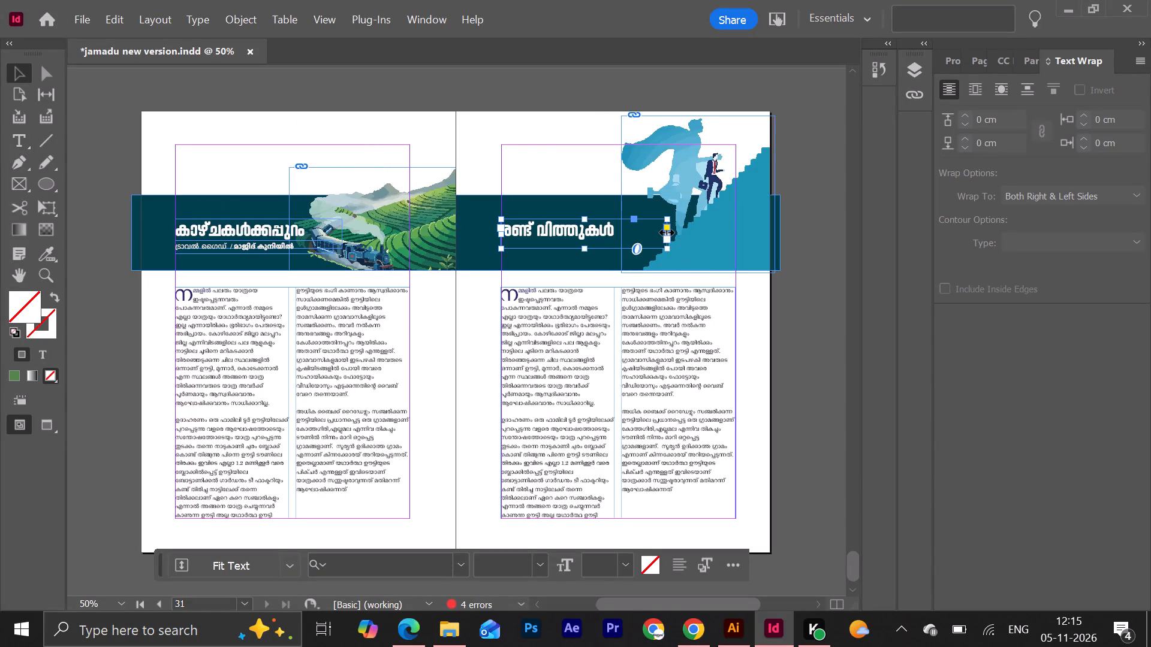
{"action": "left_click_drag", "start_coordinate": [667, 232], "coordinate": [632, 234]}
{"action": "left_click", "coordinate": [678, 80]}
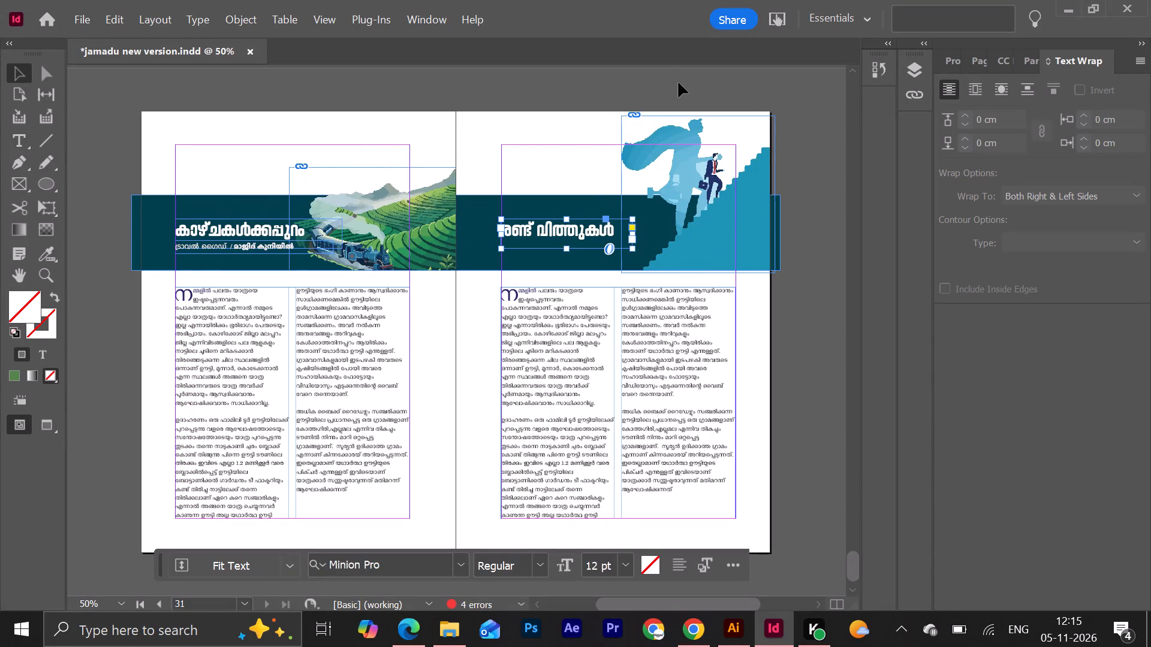
Duplicate the left page's category and author line beneath the "രണ്ട് വിത്തുകൾ" title, aligned with the right page's inner margin.
{"action": "left_click", "coordinate": [210, 244]}
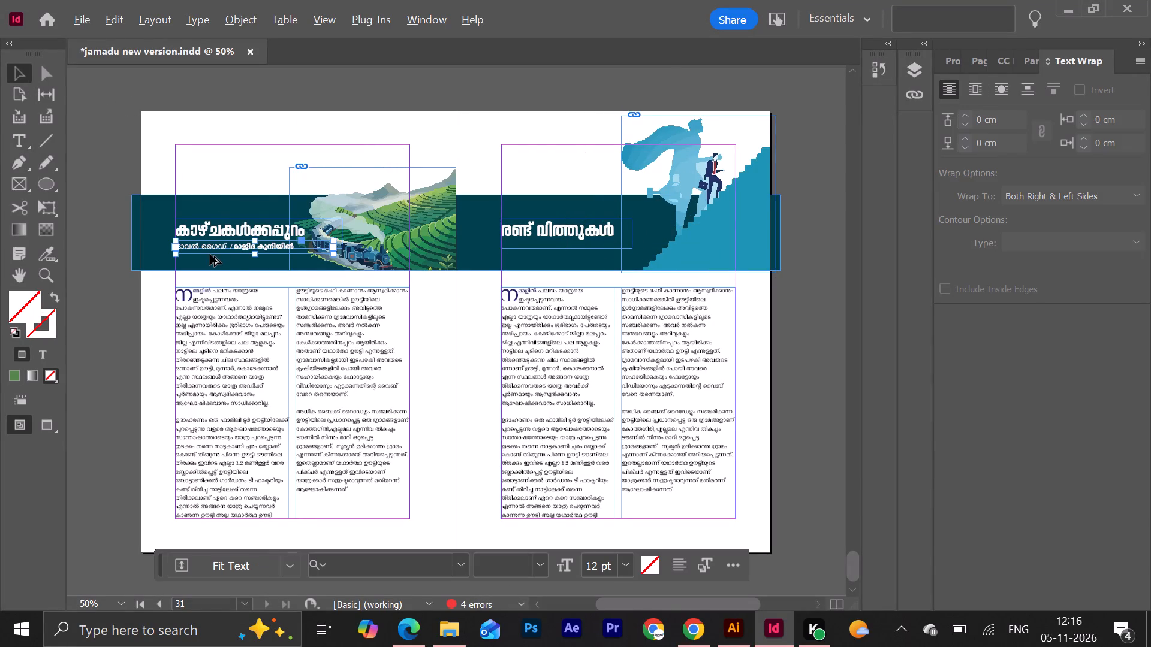
{"action": "left_click_drag", "start_coordinate": [210, 249], "coordinate": [531, 249], "text": "alt"}
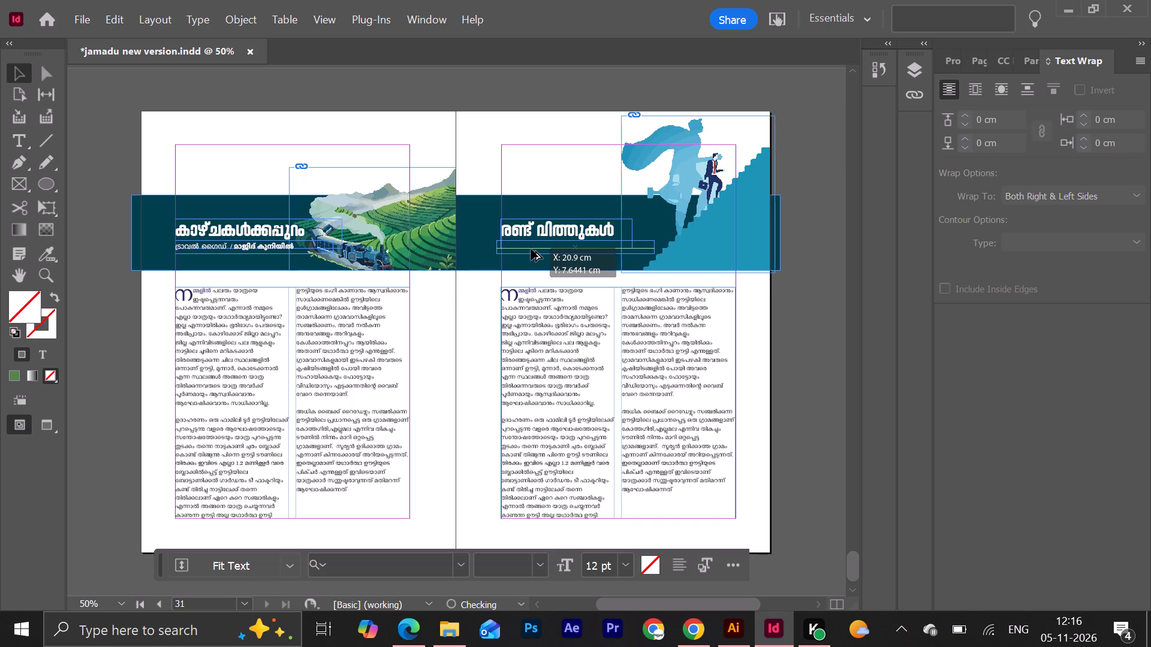
{"action": "left_click_drag", "start_coordinate": [531, 249], "coordinate": [538, 249], "text": "alt"}
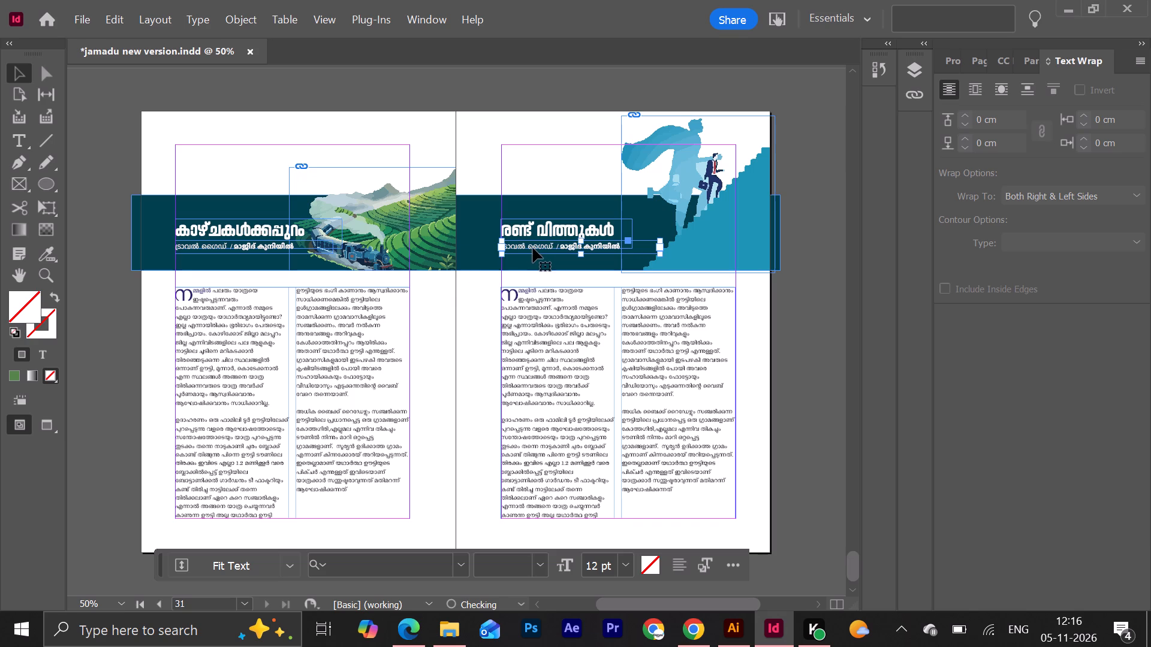
Delete the category text before the slash in the copied author line, keeping the author's name.
{"action": "double_click", "coordinate": [536, 246]}
{"action": "left_click_drag", "start_coordinate": [553, 247], "coordinate": [489, 244]}
{"action": "key", "text": "BackSpace"}
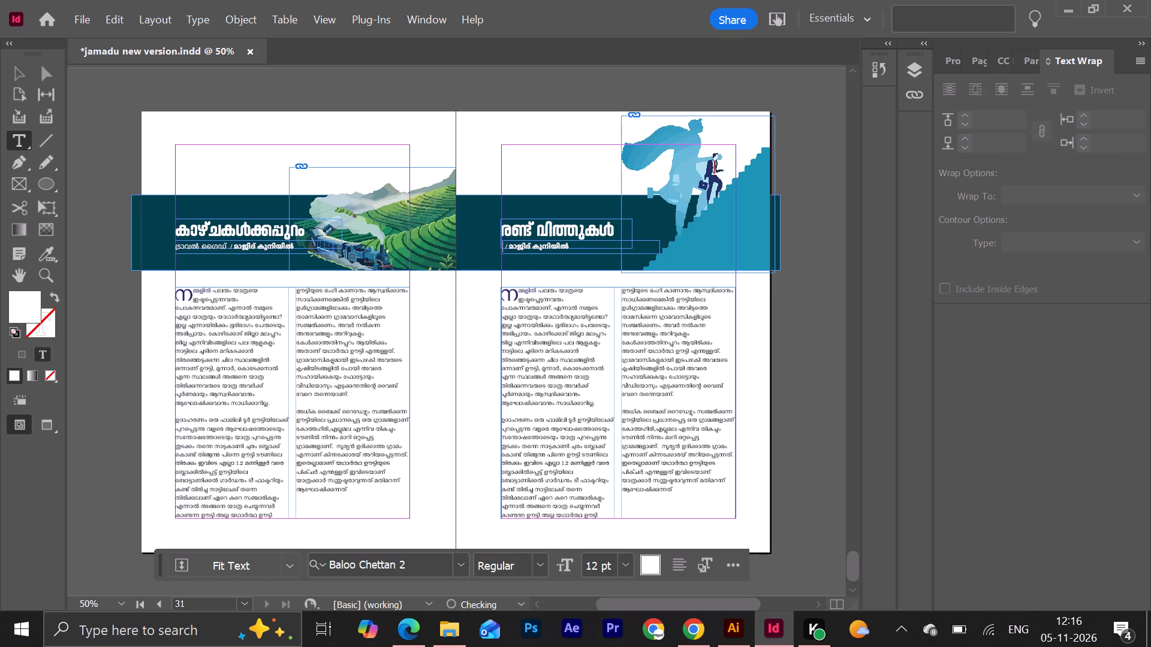
In the Manglish editor in Chrome, replace the text with "motivation" converted to "മോട്ടിവേഷൻ" and copy it.
{"action": "left_click", "coordinate": [695, 635]}
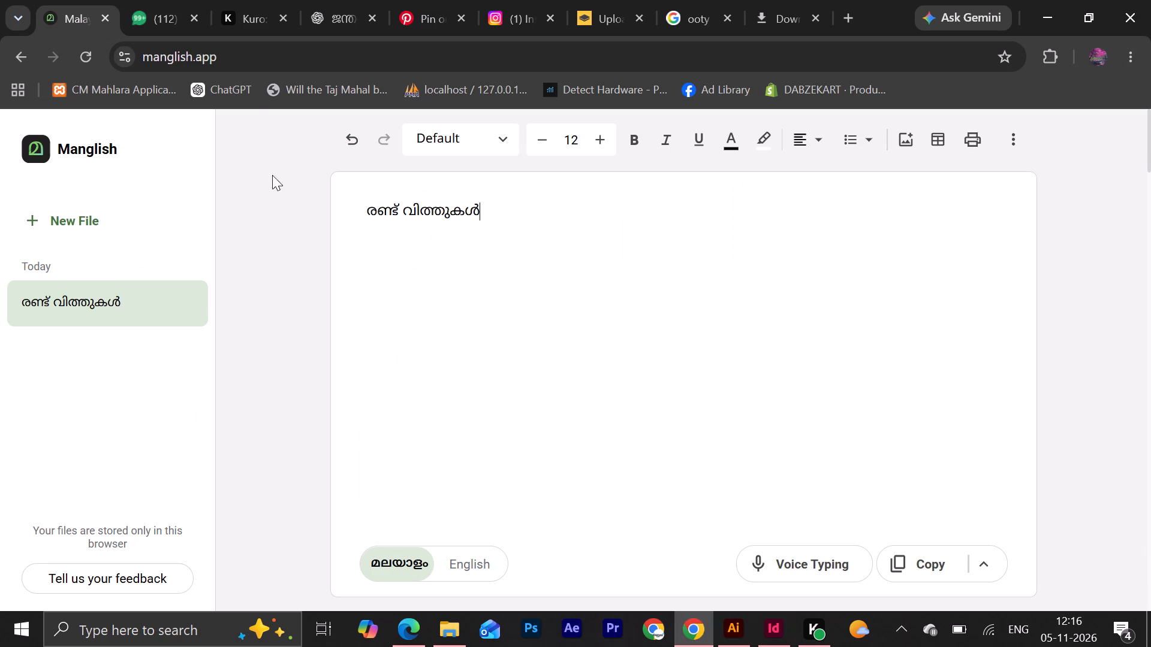
{"action": "left_click_drag", "start_coordinate": [634, 238], "coordinate": [0, 254]}
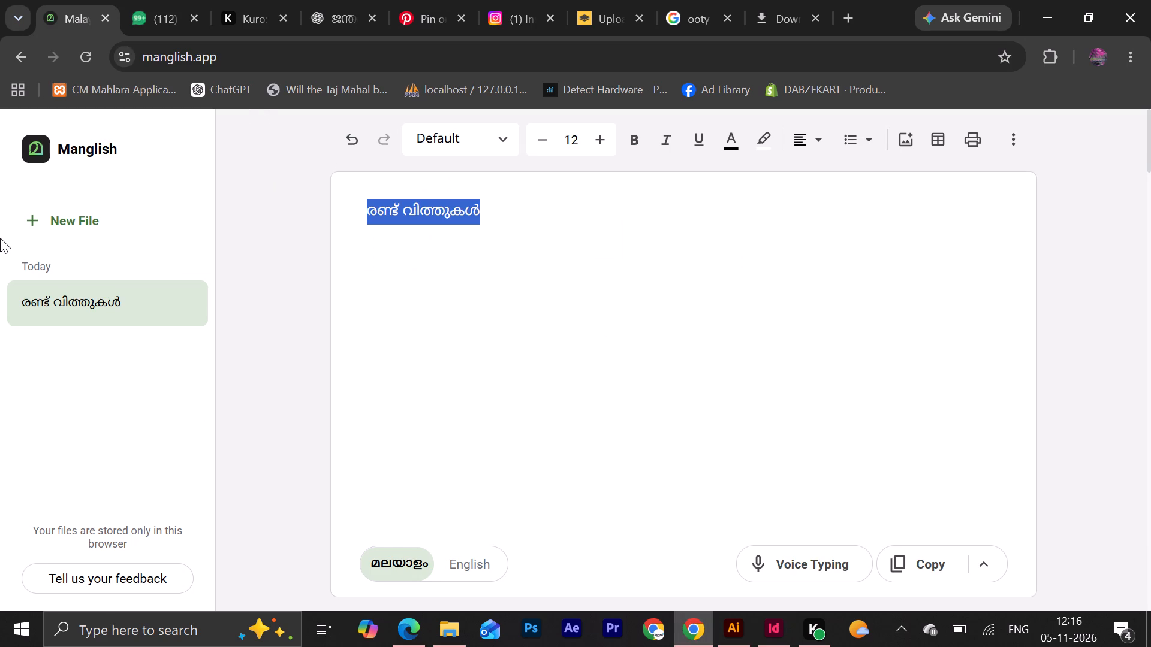
{"action": "type", "text": "motivation"}
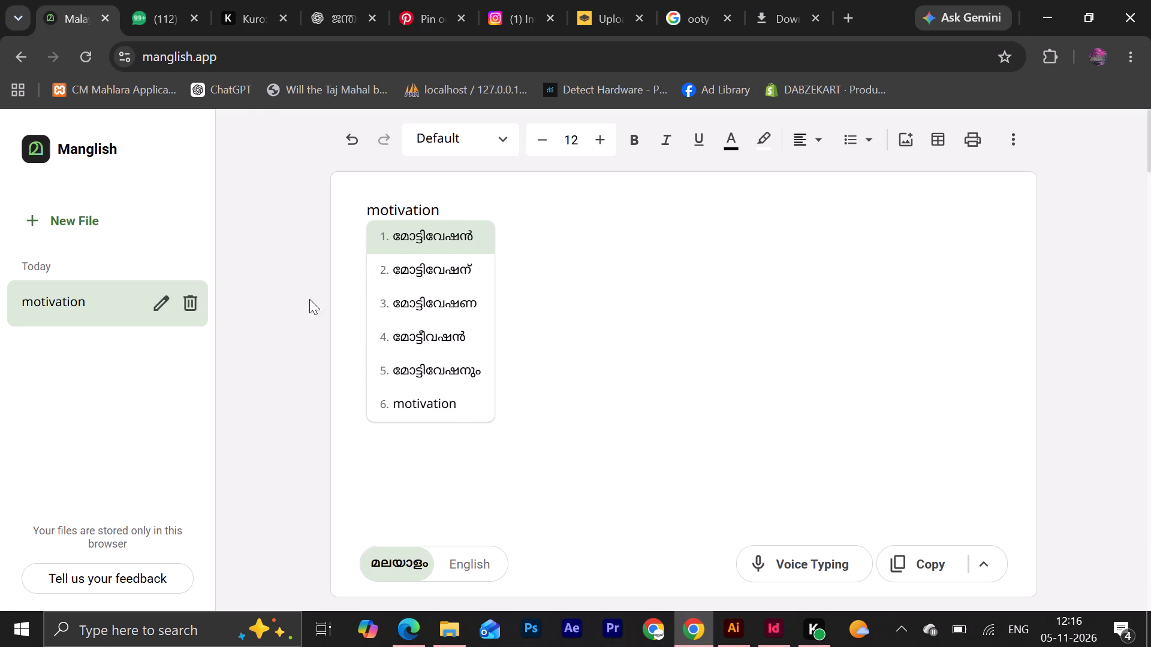
{"action": "left_click", "coordinate": [441, 240]}
{"action": "left_click", "coordinate": [912, 557]}
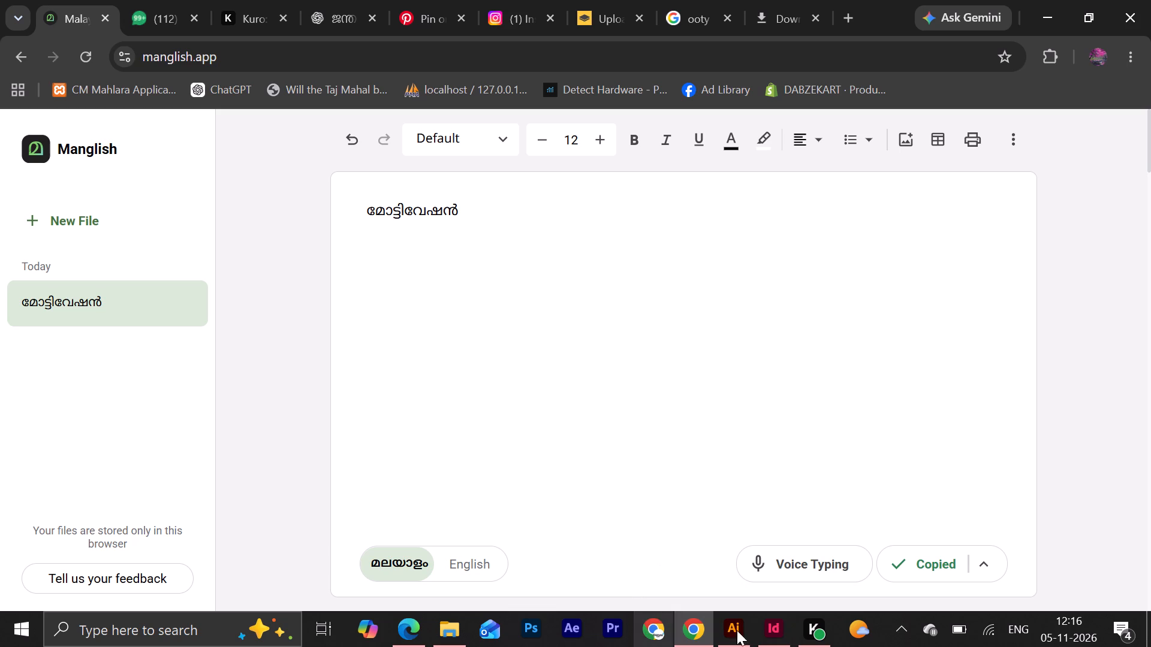
Back in InDesign, paste "മോട്ടിവേഷൻ" as the category before the slash in the right page's author line.
{"action": "left_click", "coordinate": [763, 639]}
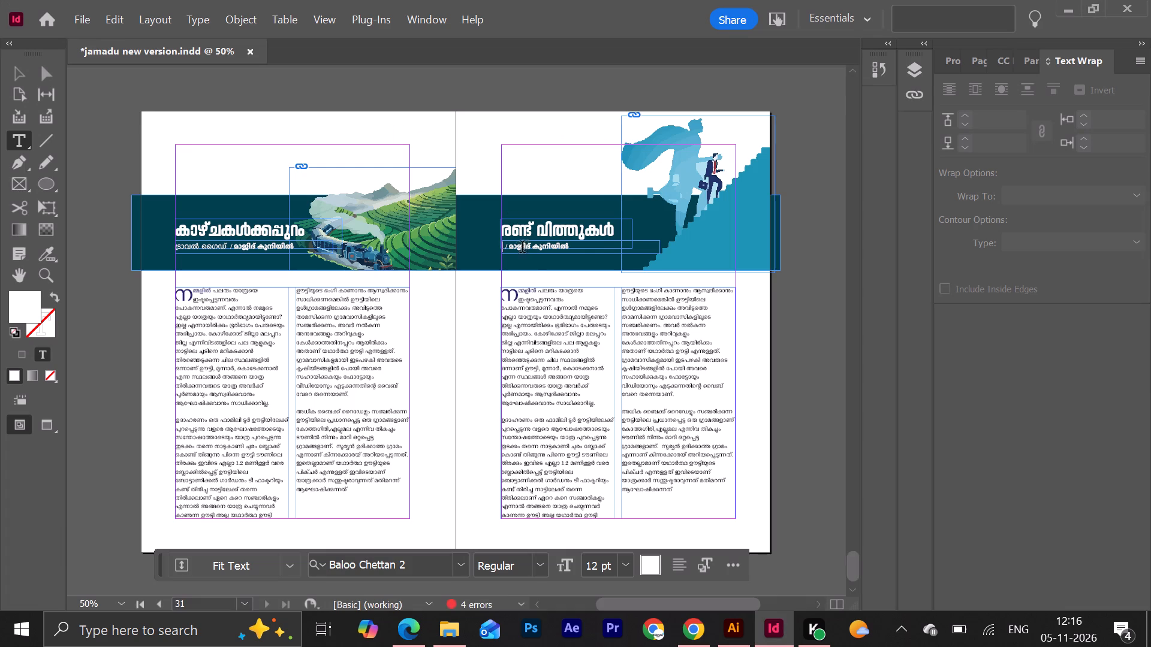
{"action": "key", "text": "ctrl+v"}
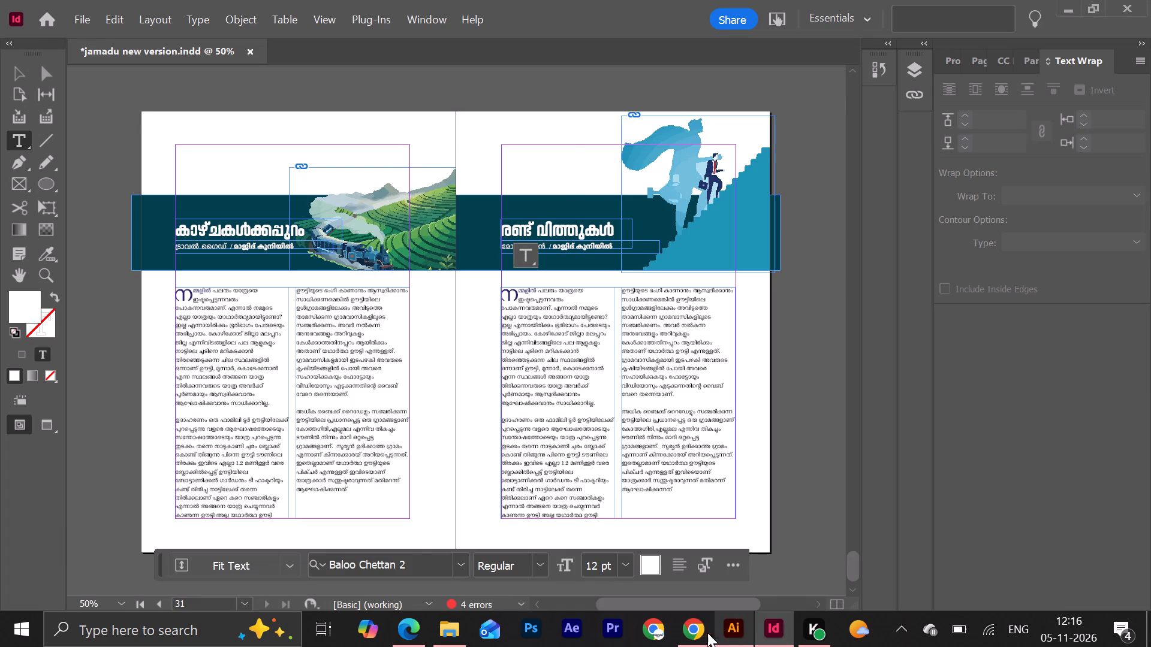
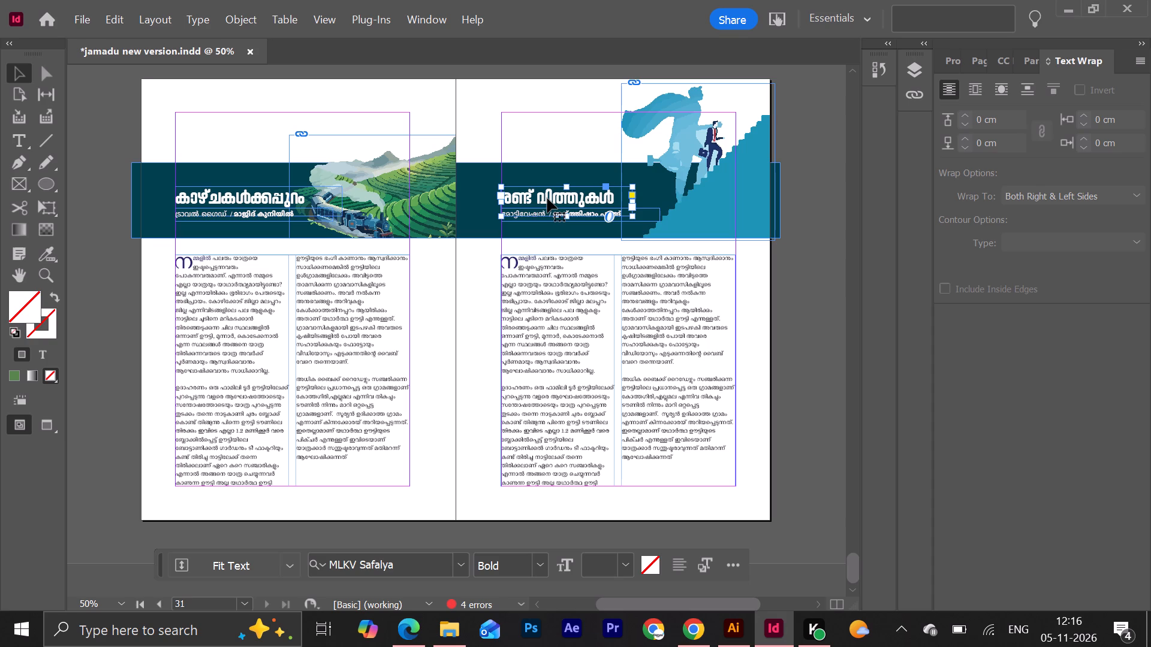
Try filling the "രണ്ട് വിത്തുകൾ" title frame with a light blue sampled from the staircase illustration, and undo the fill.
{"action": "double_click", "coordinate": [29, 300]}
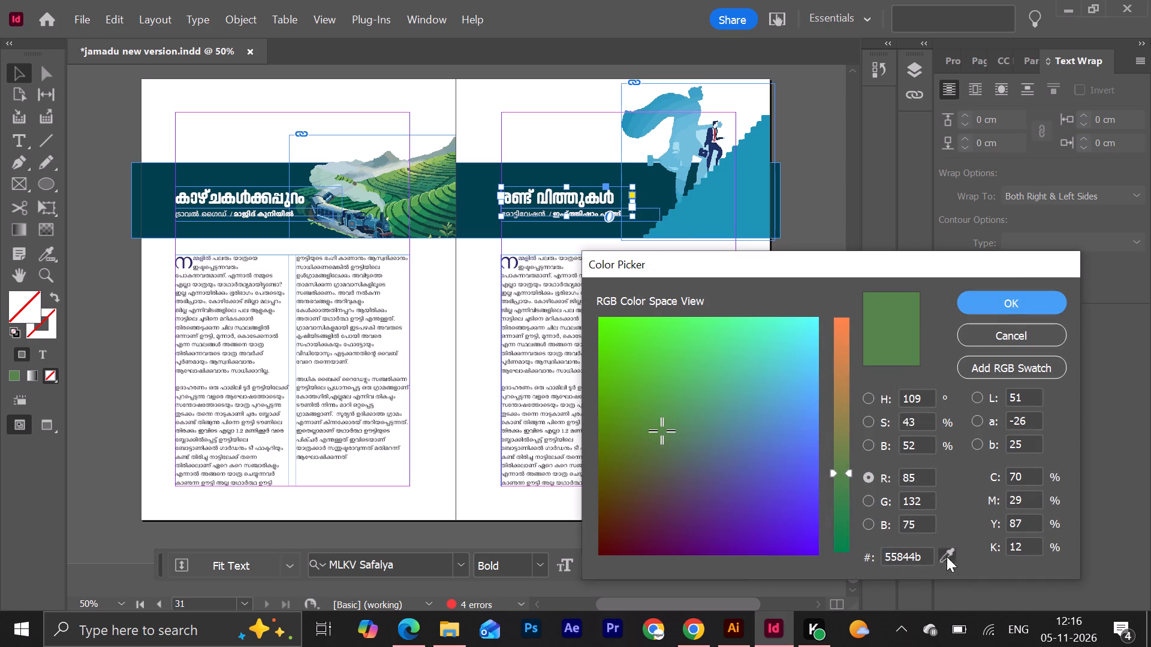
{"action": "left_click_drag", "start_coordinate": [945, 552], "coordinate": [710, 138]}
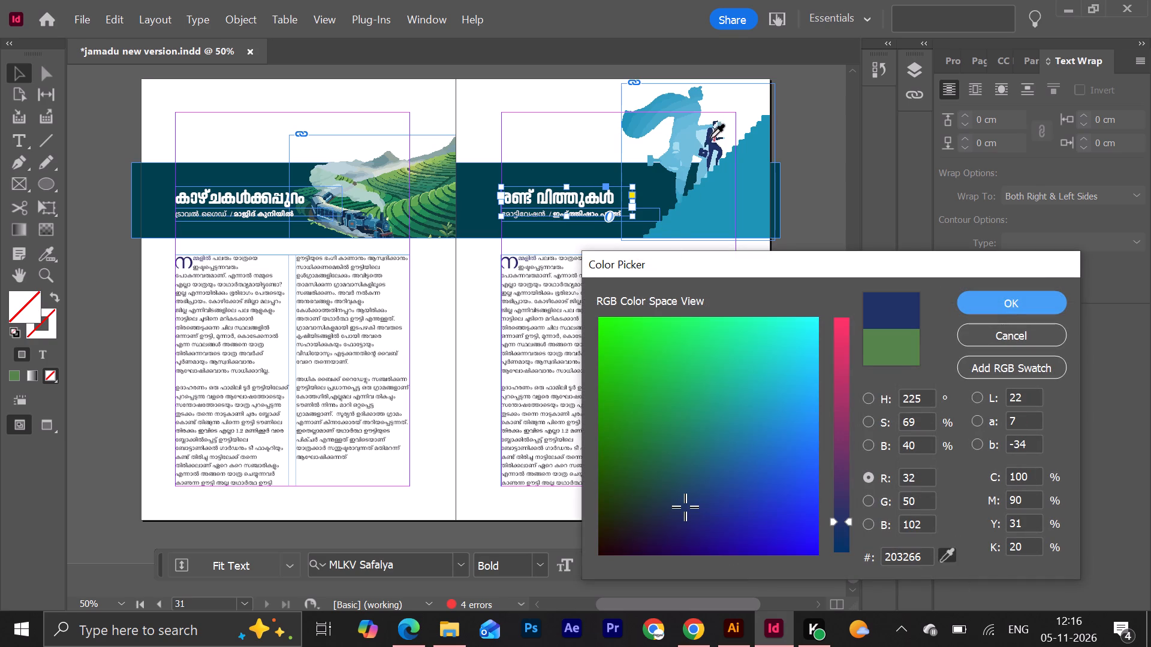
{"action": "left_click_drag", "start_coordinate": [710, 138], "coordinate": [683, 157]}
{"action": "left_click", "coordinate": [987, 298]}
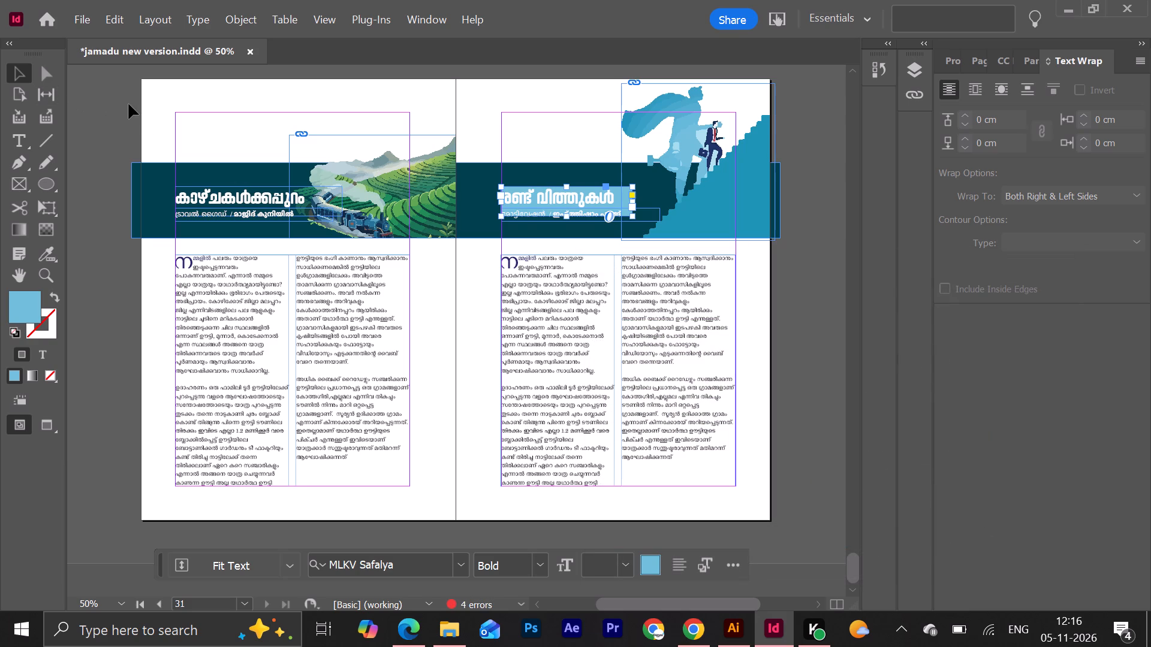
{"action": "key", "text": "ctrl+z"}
Change the text colour of the title "രണ്ട് വിത്തുകൾ" to light blue and check the spread in presentation mode.
{"action": "double_click", "coordinate": [522, 193]}
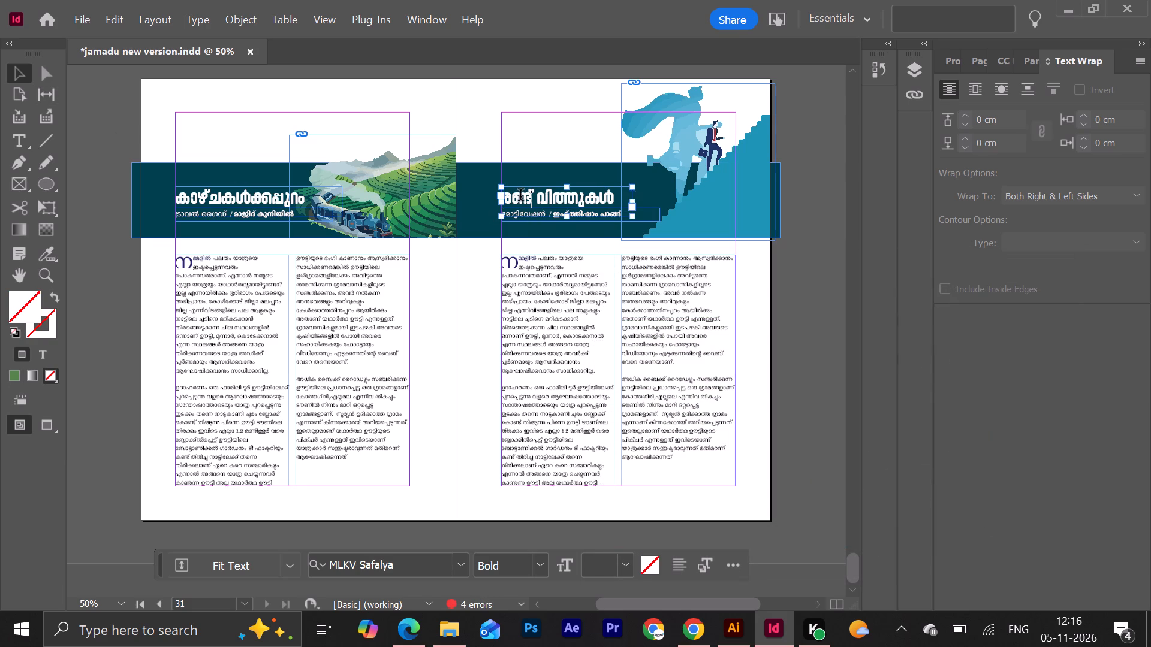
{"action": "key", "text": "ctrl+a"}
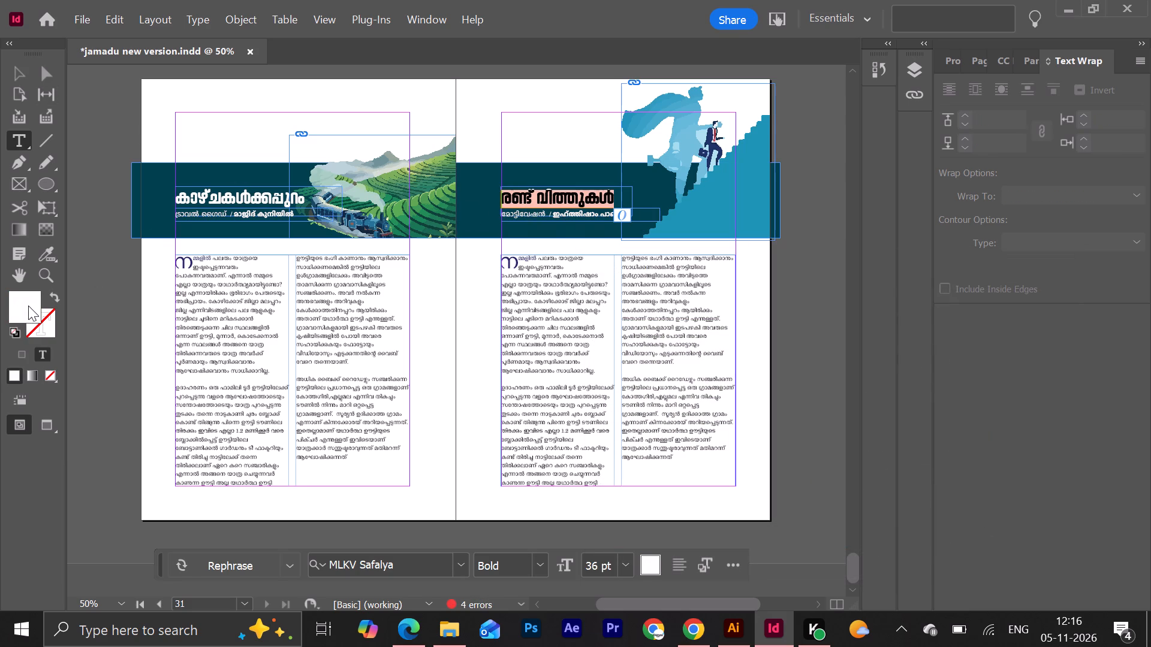
{"action": "double_click", "coordinate": [28, 306]}
{"action": "left_click_drag", "start_coordinate": [841, 494], "coordinate": [839, 573]}
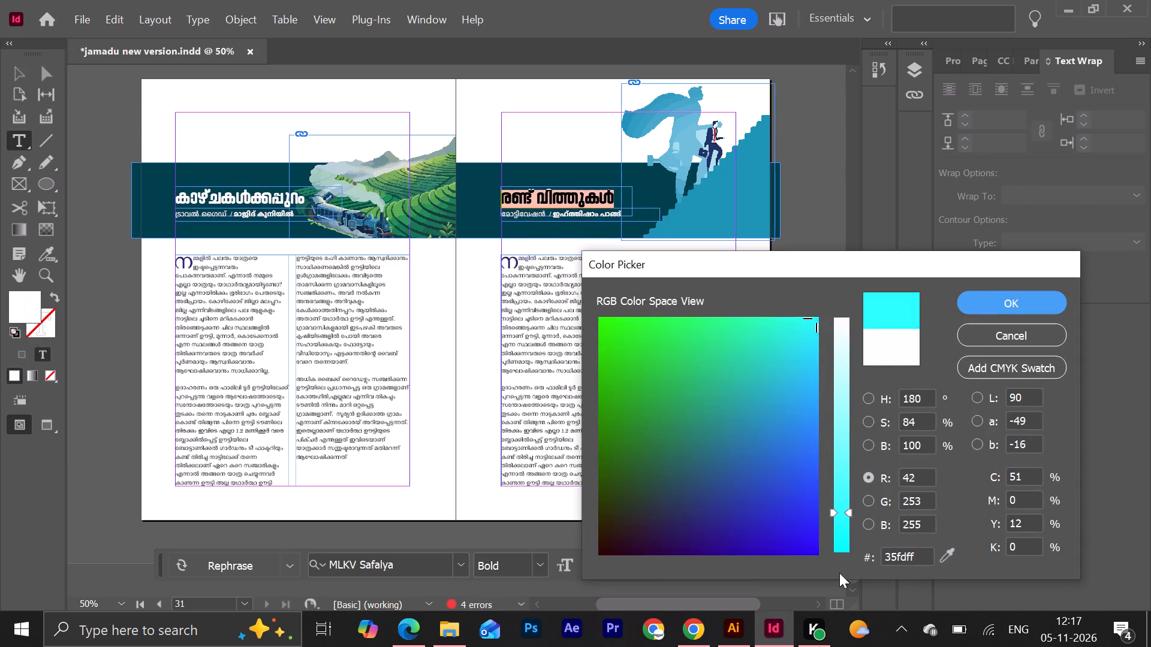
{"action": "left_click_drag", "start_coordinate": [839, 573], "coordinate": [846, 578]}
{"action": "left_click", "coordinate": [984, 298]}
{"action": "left_click", "coordinate": [23, 66]}
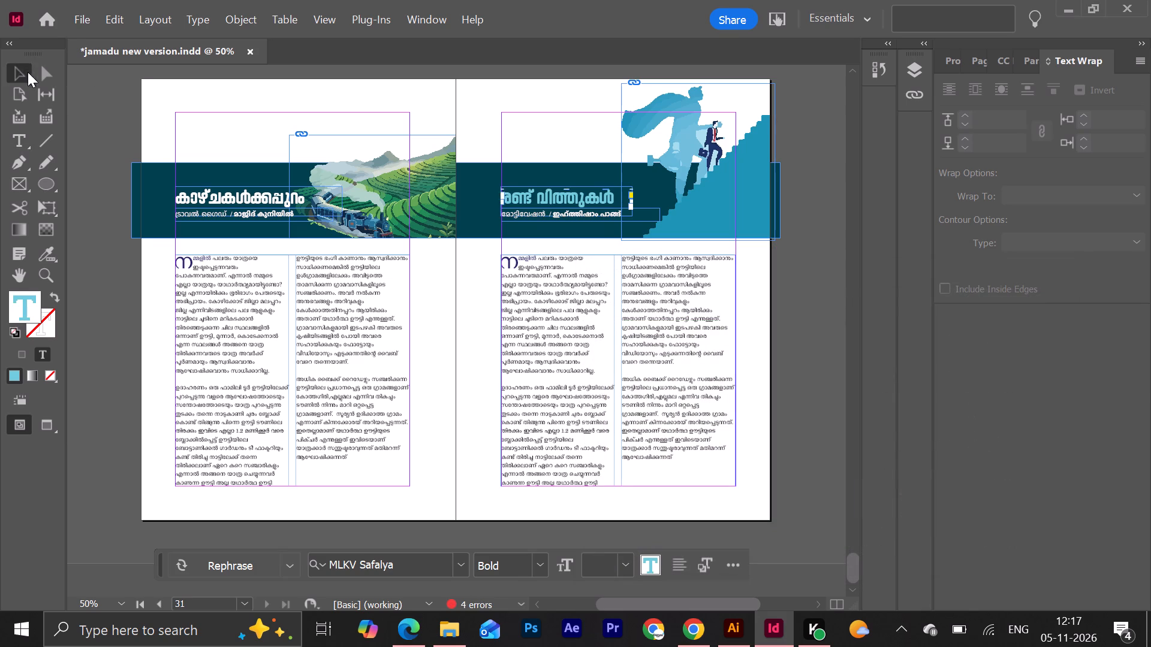
{"action": "left_click", "coordinate": [110, 221]}
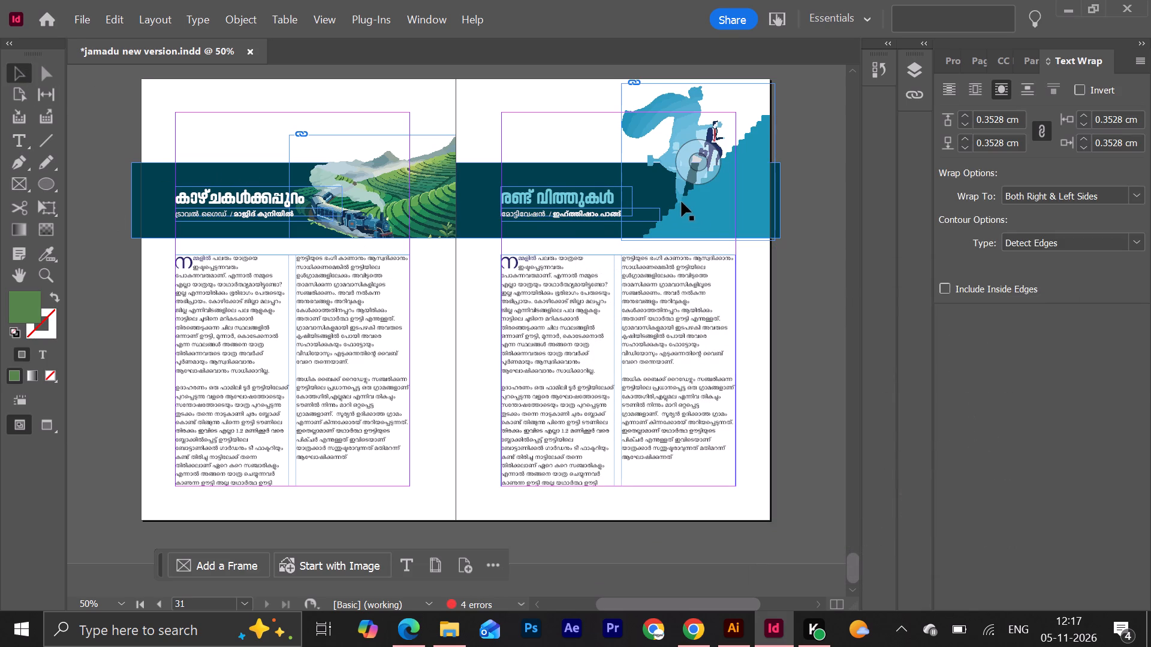
{"action": "key", "text": "shift+w"}
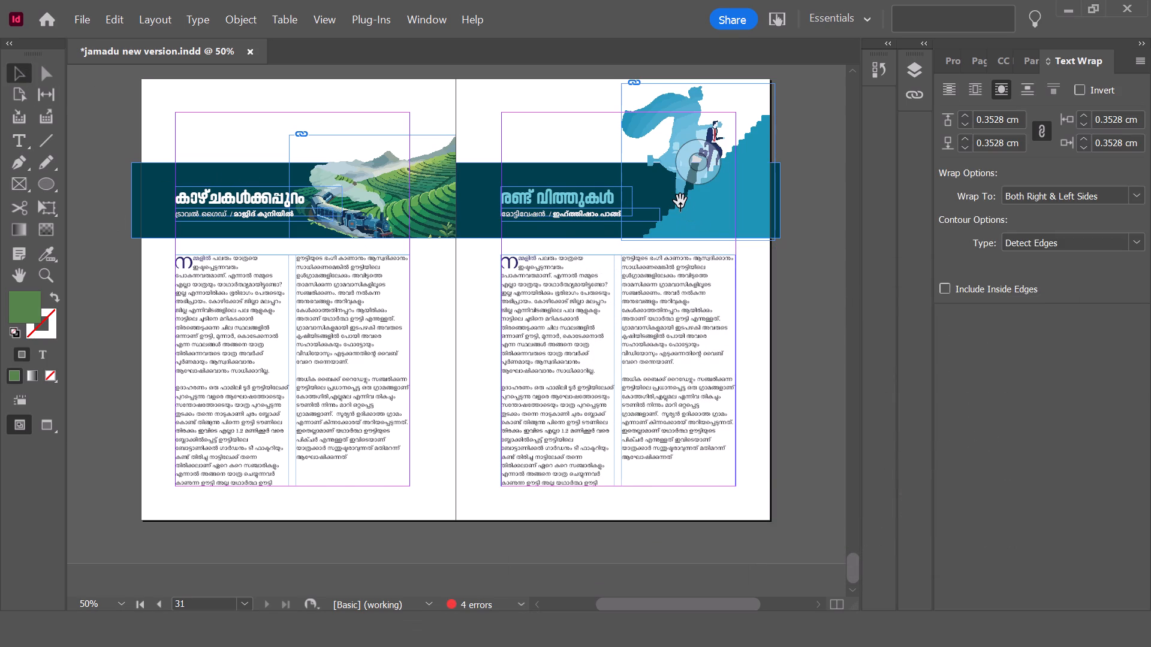
{"action": "key", "text": "shift+w"}
Add two blank pages after page 31 to form the spread 32–33.
{"action": "scroll", "coordinate": [658, 207], "scroll_direction": "down", "scroll_amount": 6}
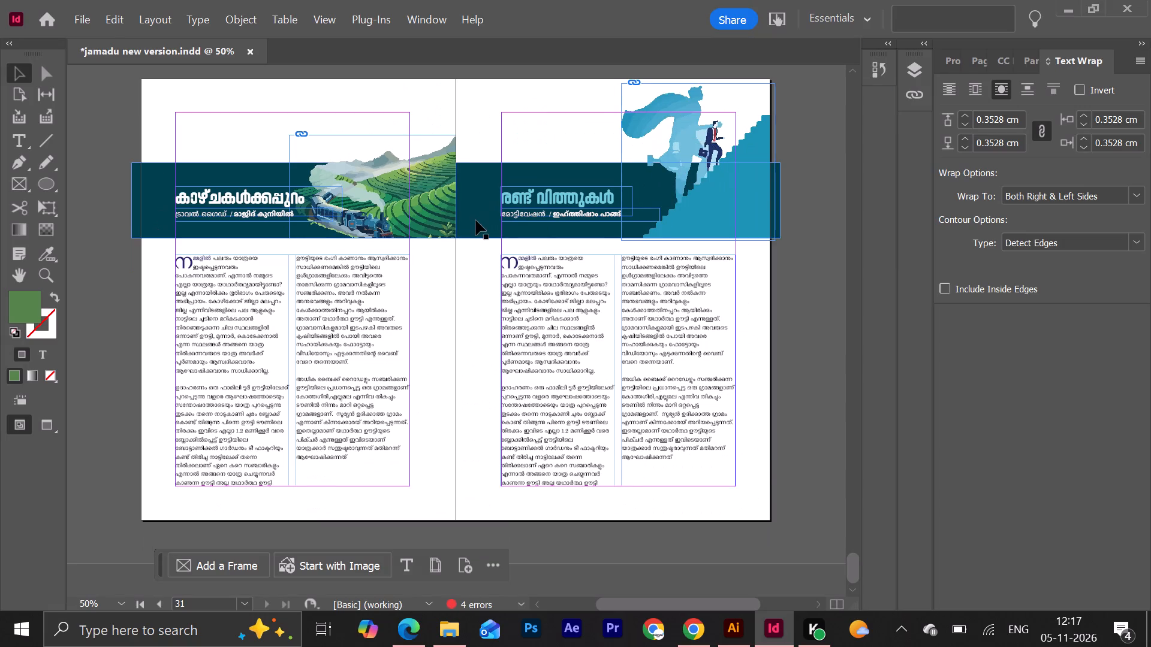
{"action": "left_click", "coordinate": [476, 220]}
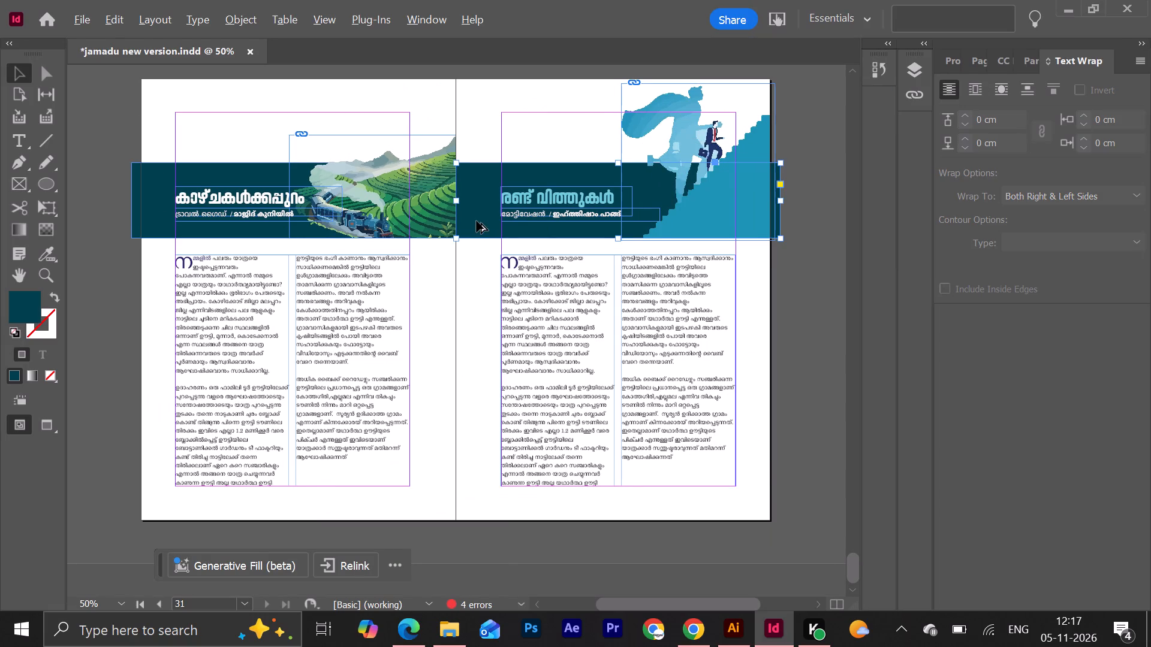
{"action": "left_click", "coordinate": [974, 61]}
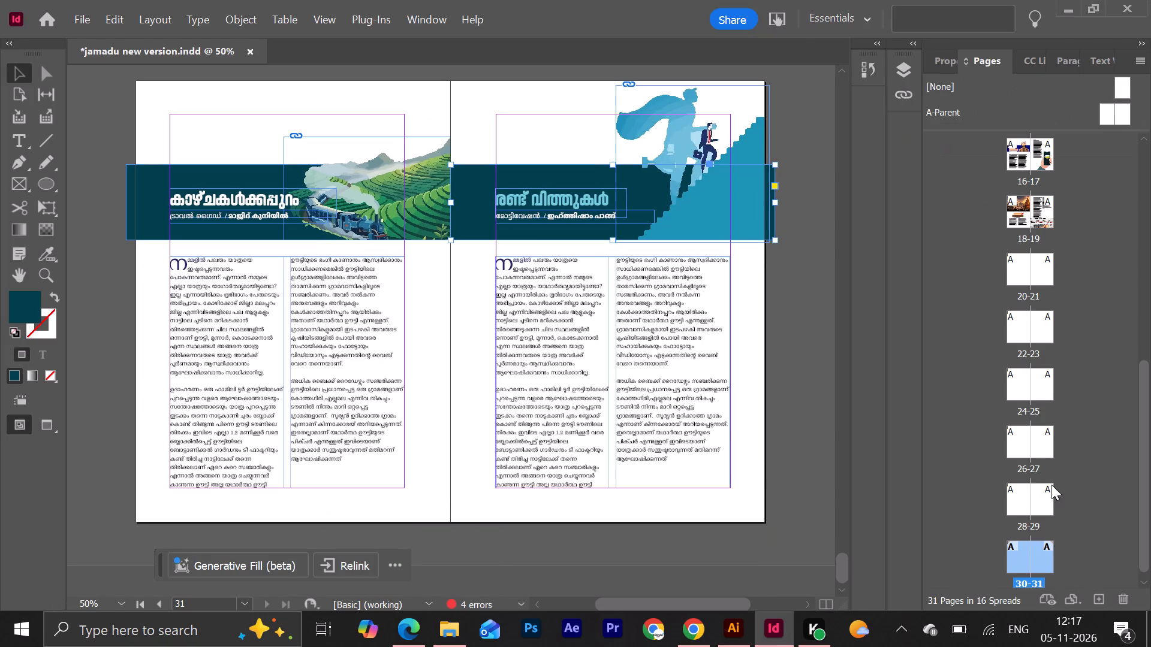
{"action": "double_click", "coordinate": [1092, 603]}
Duplicate page 31's dark teal title band onto page 32, ending at the spine and extending past the outer edge, at Y about 37 cm.
{"action": "scroll", "coordinate": [576, 345], "scroll_direction": "up", "scroll_amount": 2}
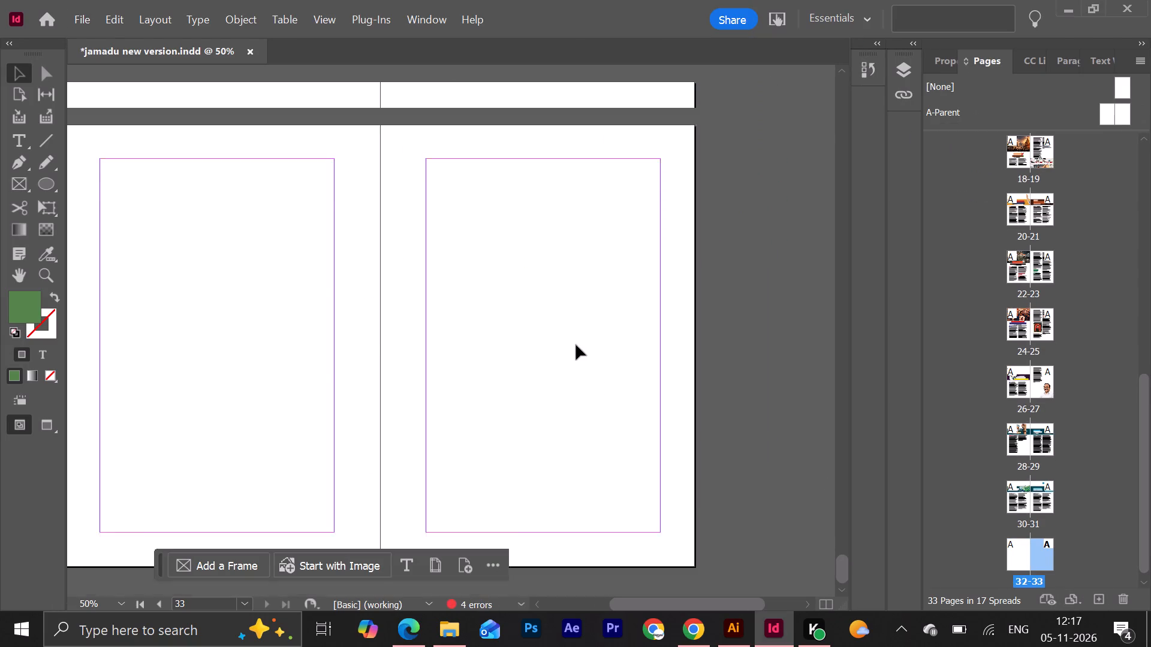
{"action": "scroll", "coordinate": [576, 345], "scroll_direction": "up", "scroll_amount": 4}
{"action": "scroll", "coordinate": [577, 345], "scroll_direction": "up", "scroll_amount": 3, "text": "ctrl"}
{"action": "scroll", "coordinate": [577, 345], "scroll_direction": "down", "scroll_amount": 2, "text": "ctrl"}
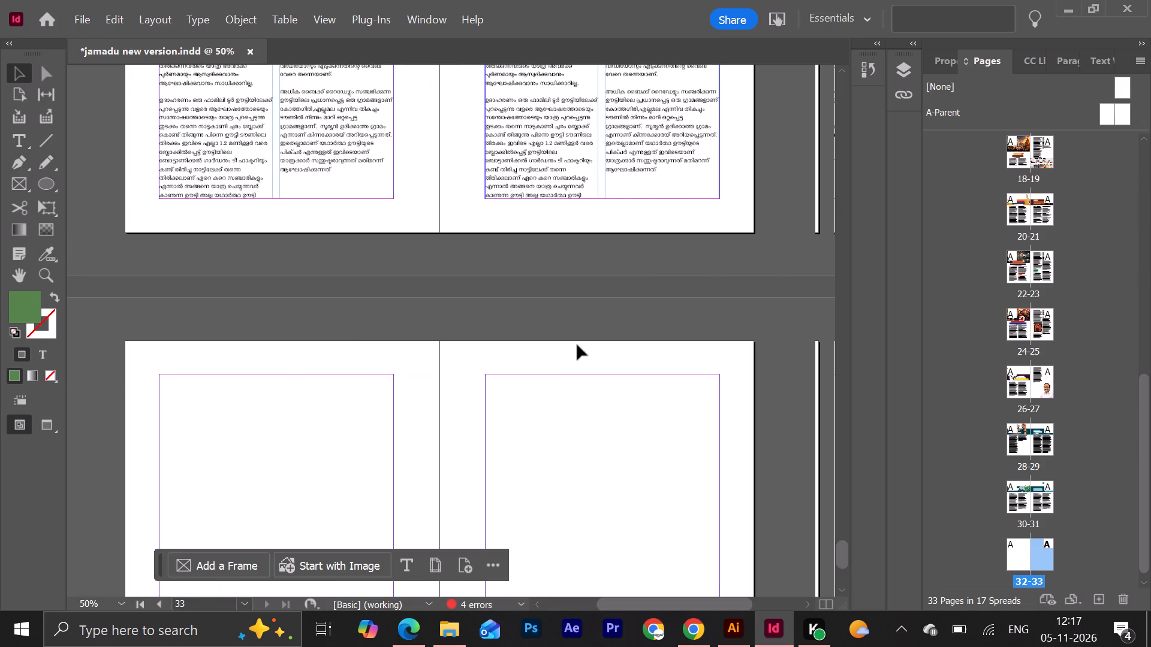
{"action": "scroll", "coordinate": [577, 345], "scroll_direction": "up", "scroll_amount": 8, "text": "ctrl"}
{"action": "left_click", "coordinate": [527, 223]}
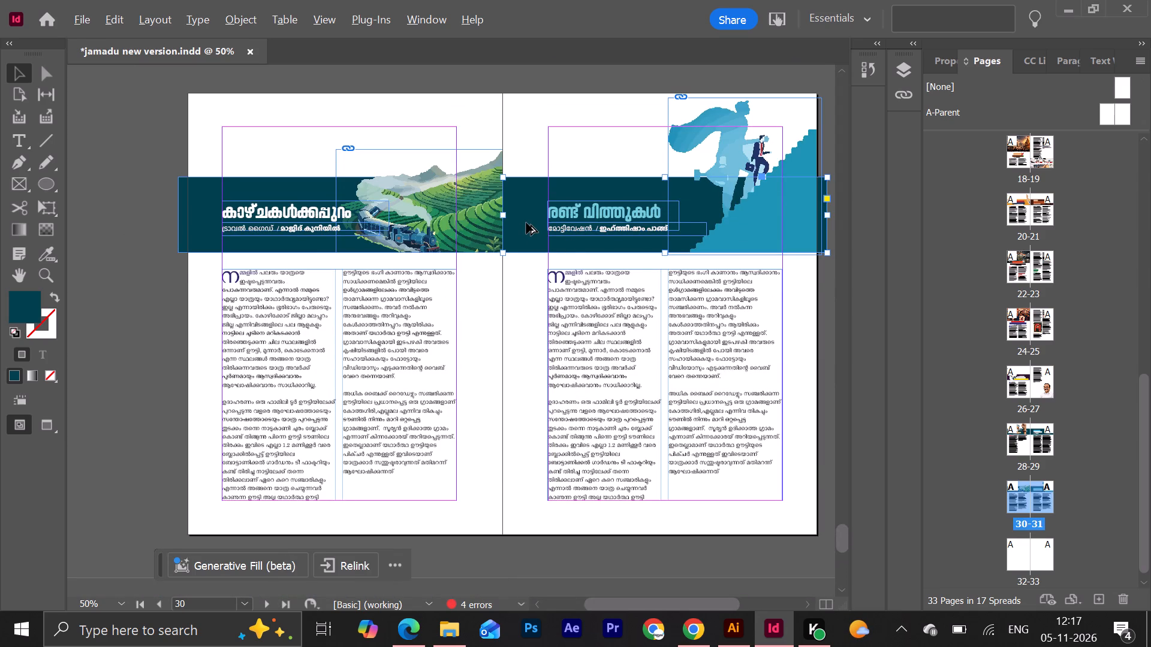
{"action": "left_click_drag", "start_coordinate": [526, 223], "coordinate": [501, 614], "text": "alt"}
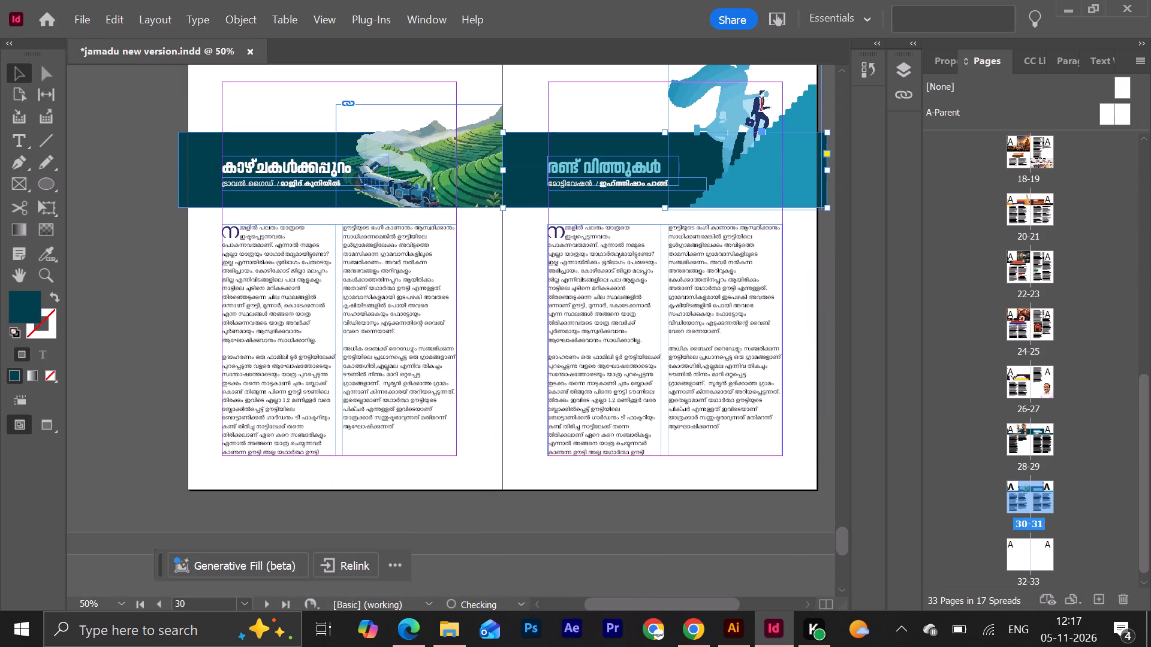
{"action": "left_click_drag", "start_coordinate": [501, 614], "coordinate": [249, 588], "text": "alt"}
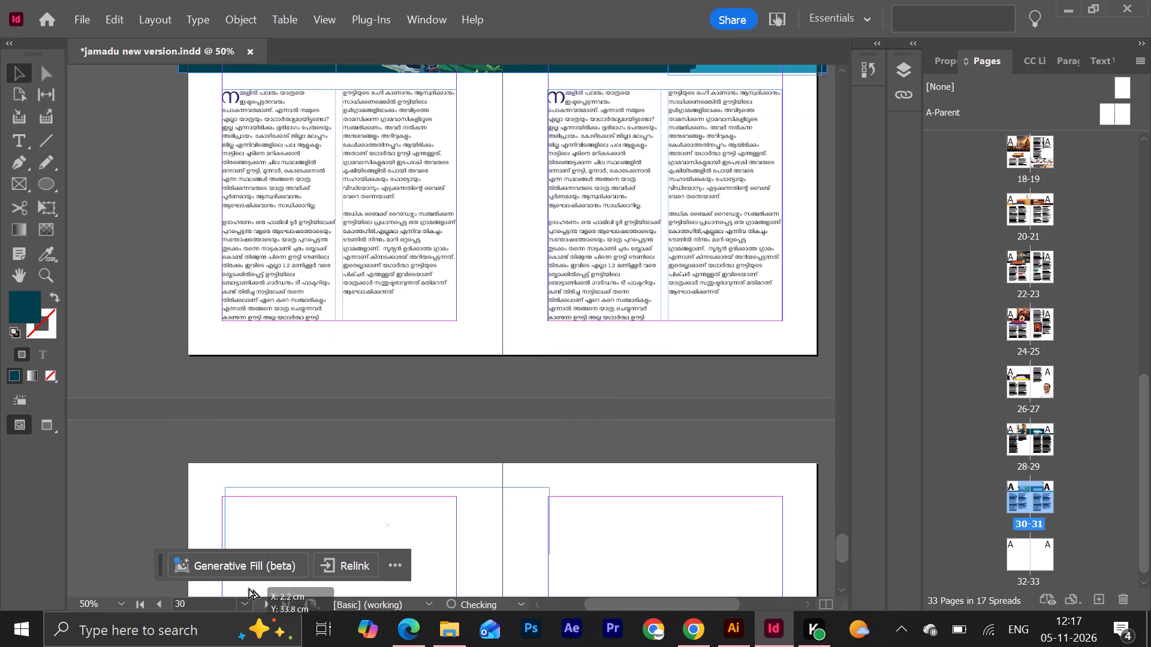
{"action": "left_click_drag", "start_coordinate": [249, 588], "coordinate": [234, 493], "text": "alt"}
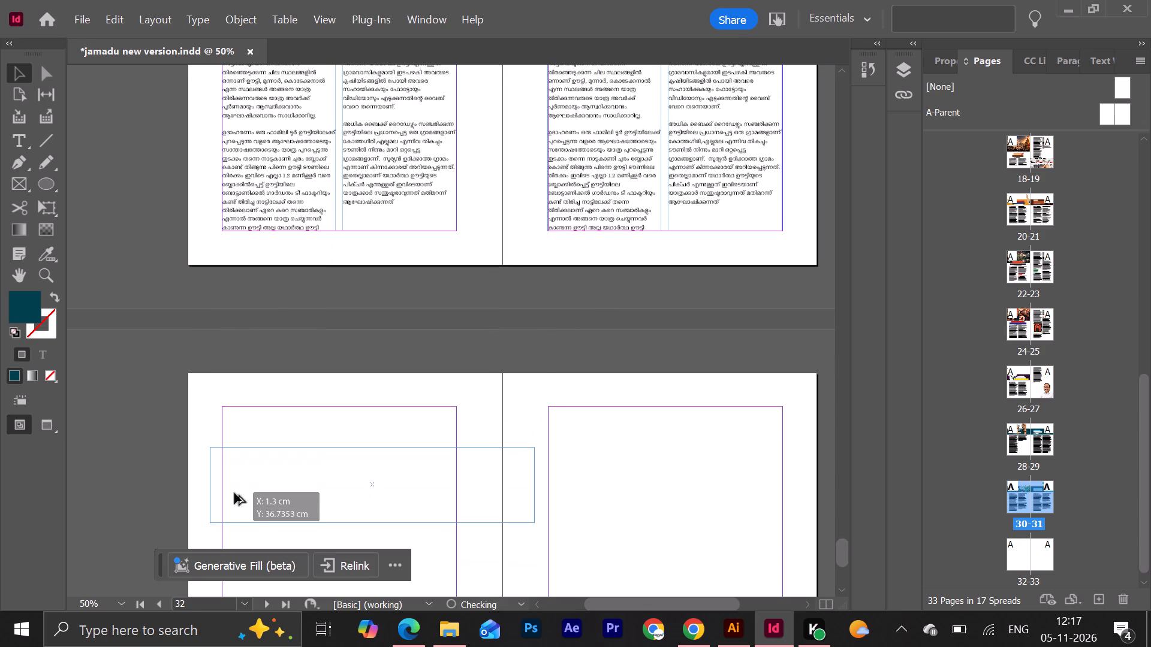
{"action": "left_click_drag", "start_coordinate": [234, 493], "coordinate": [218, 496], "text": "alt"}
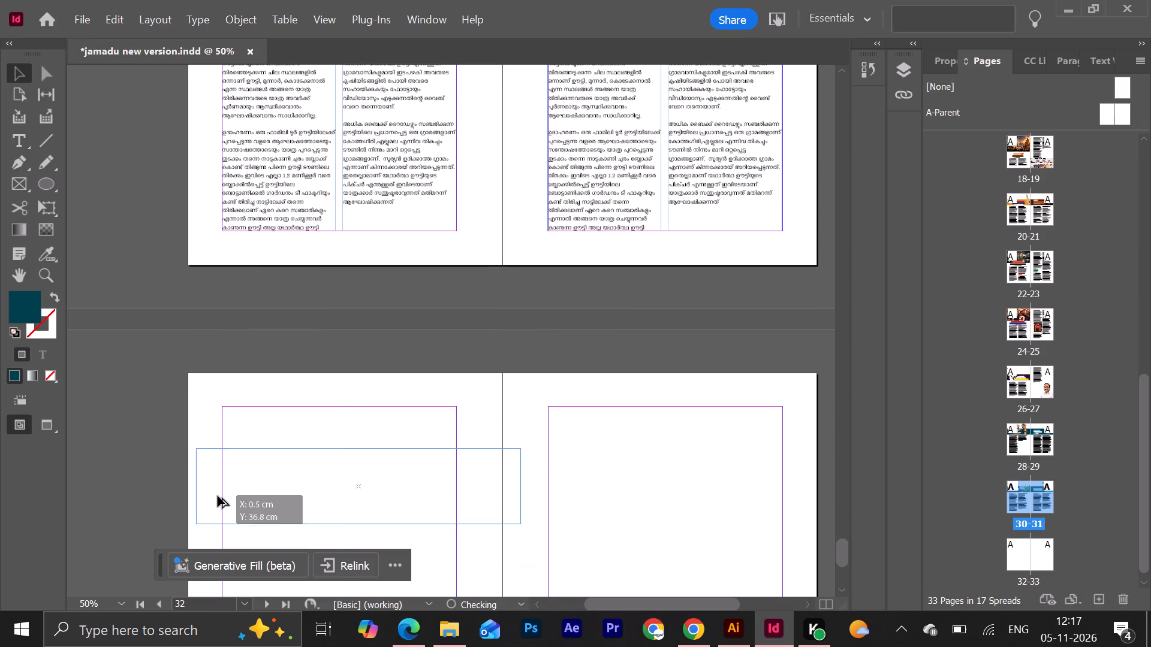
{"action": "left_click_drag", "start_coordinate": [218, 496], "coordinate": [203, 493], "text": "alt"}
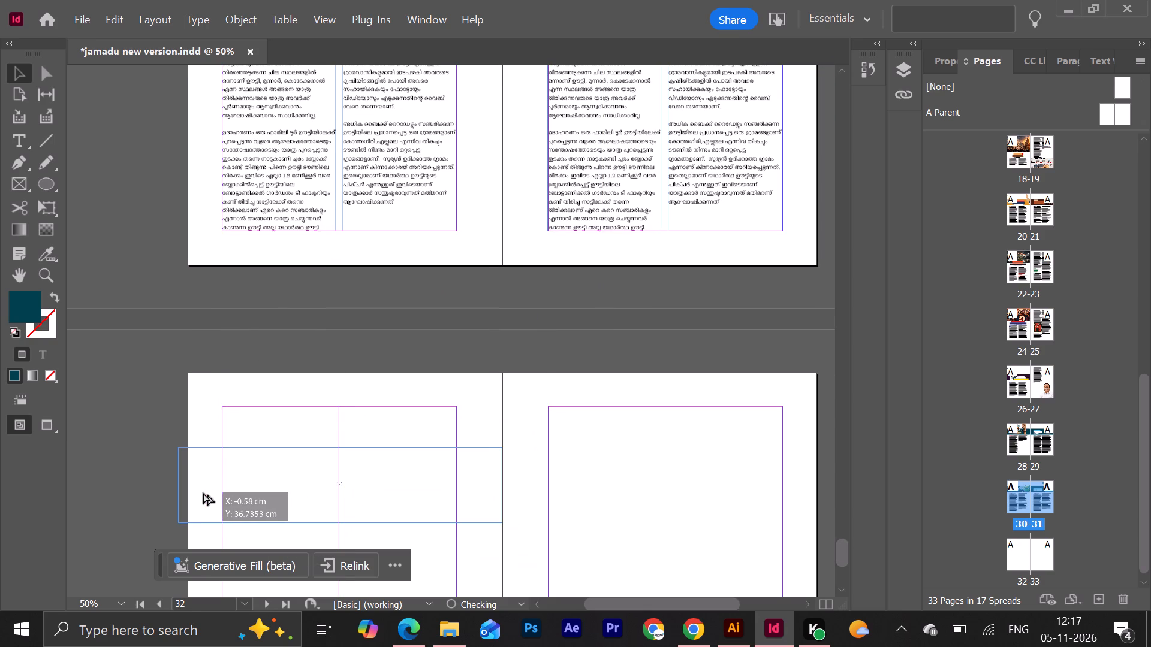
{"action": "left_click_drag", "start_coordinate": [203, 493], "coordinate": [203, 496], "text": "alt"}
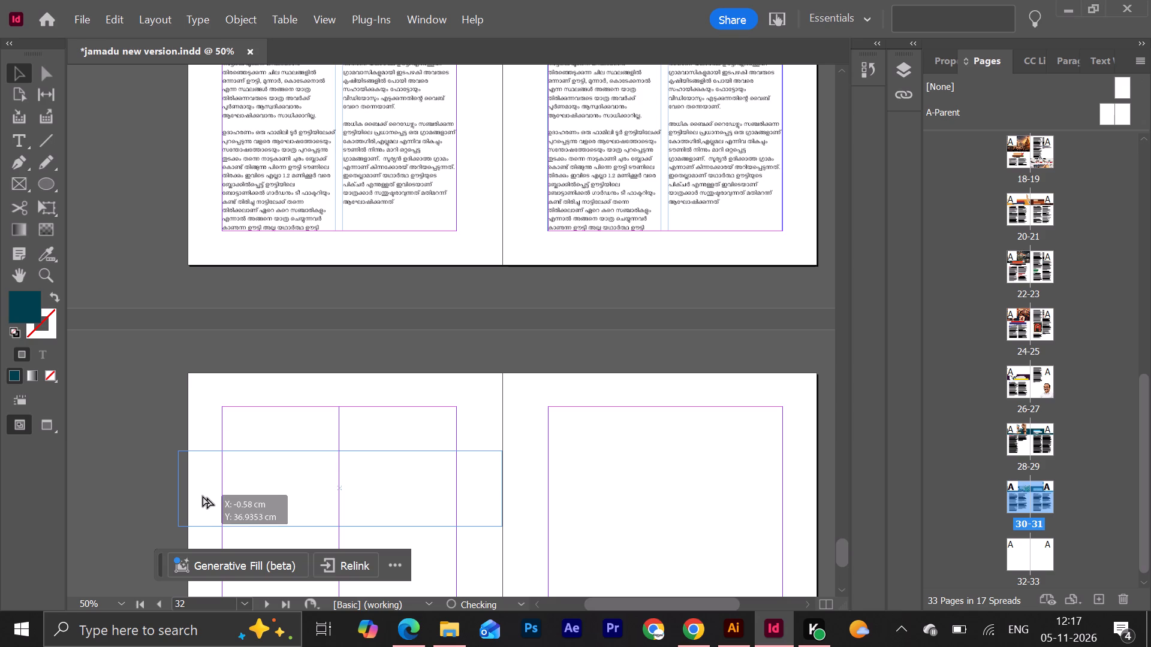
{"action": "left_click_drag", "start_coordinate": [203, 496], "coordinate": [201, 507], "text": "alt"}
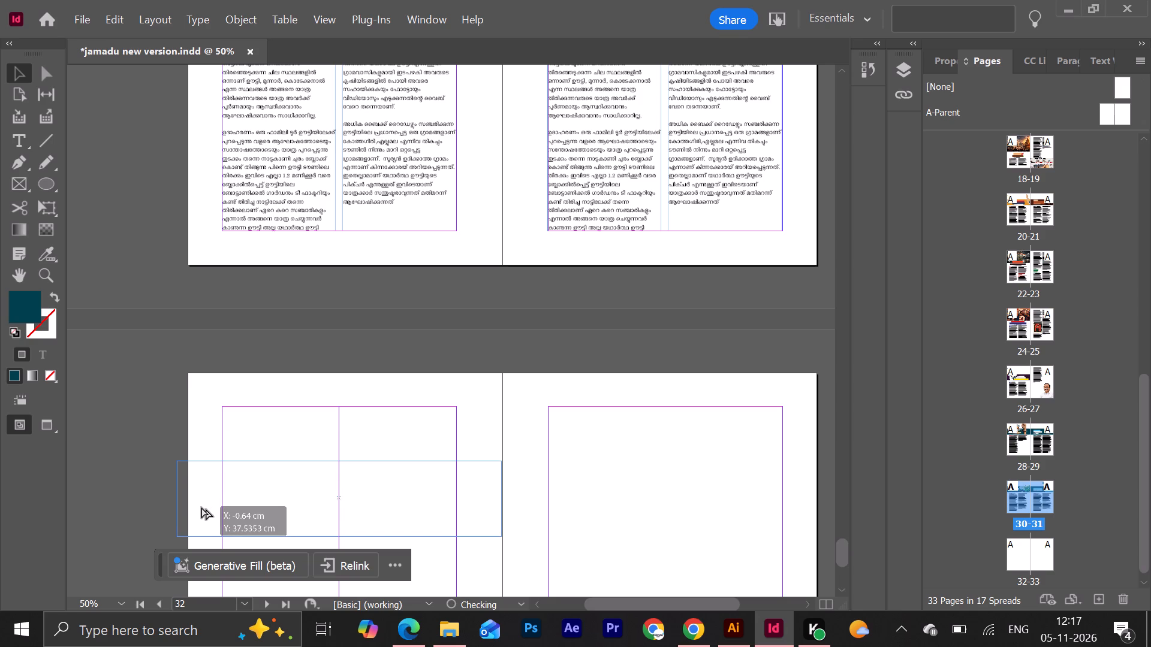
{"action": "left_click_drag", "start_coordinate": [201, 507], "coordinate": [204, 510], "text": "alt"}
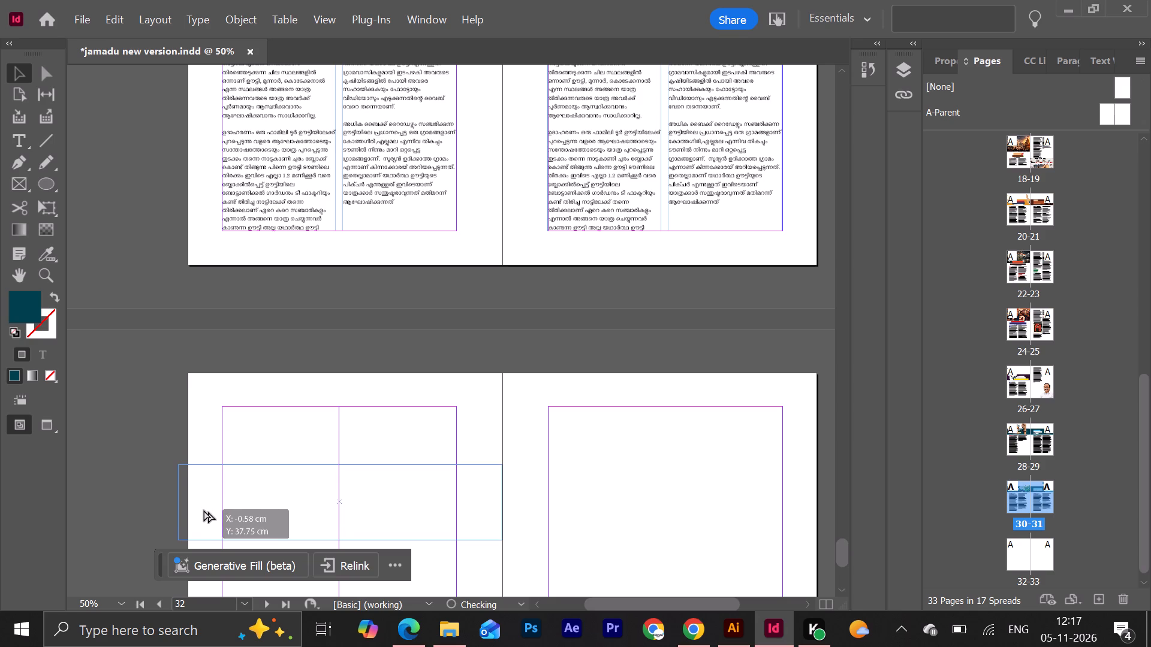
{"action": "left_click_drag", "start_coordinate": [204, 510], "coordinate": [203, 532], "text": "alt"}
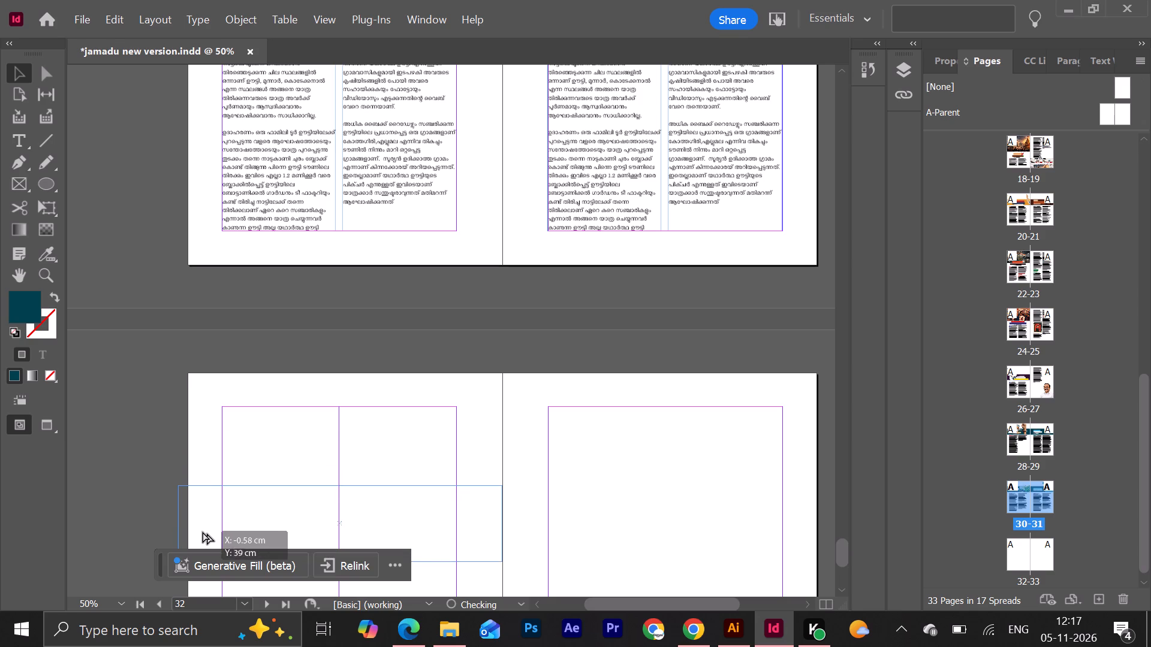
{"action": "left_click_drag", "start_coordinate": [203, 532], "coordinate": [203, 501], "text": "alt"}
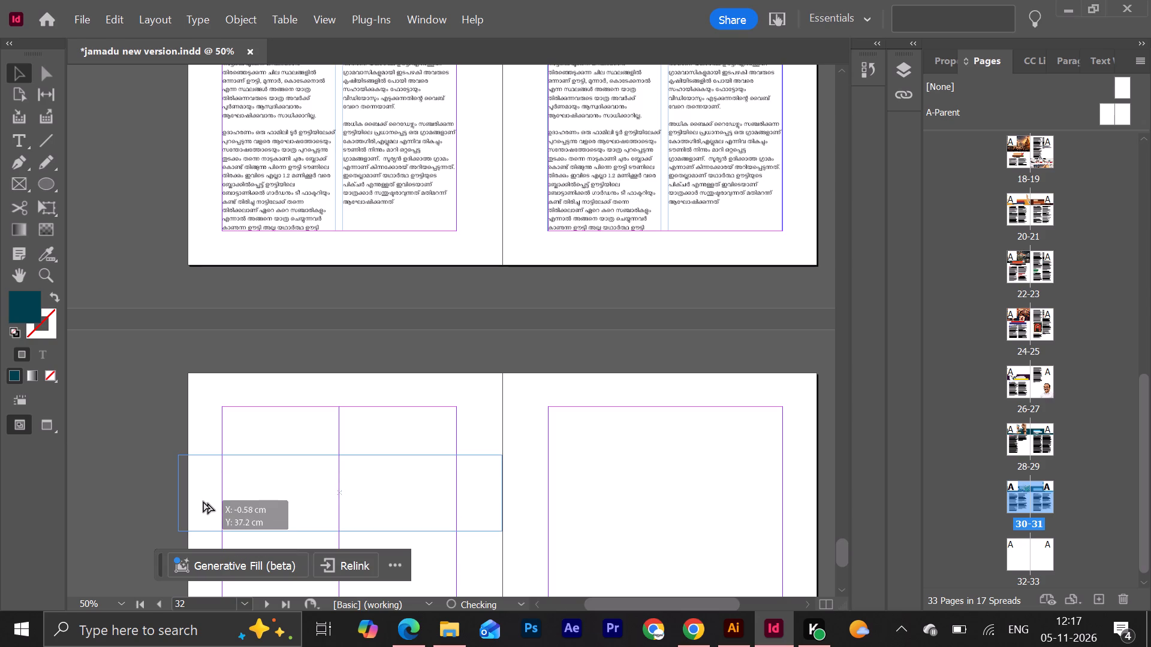
{"action": "left_click_drag", "start_coordinate": [203, 501], "coordinate": [201, 504], "text": "alt"}
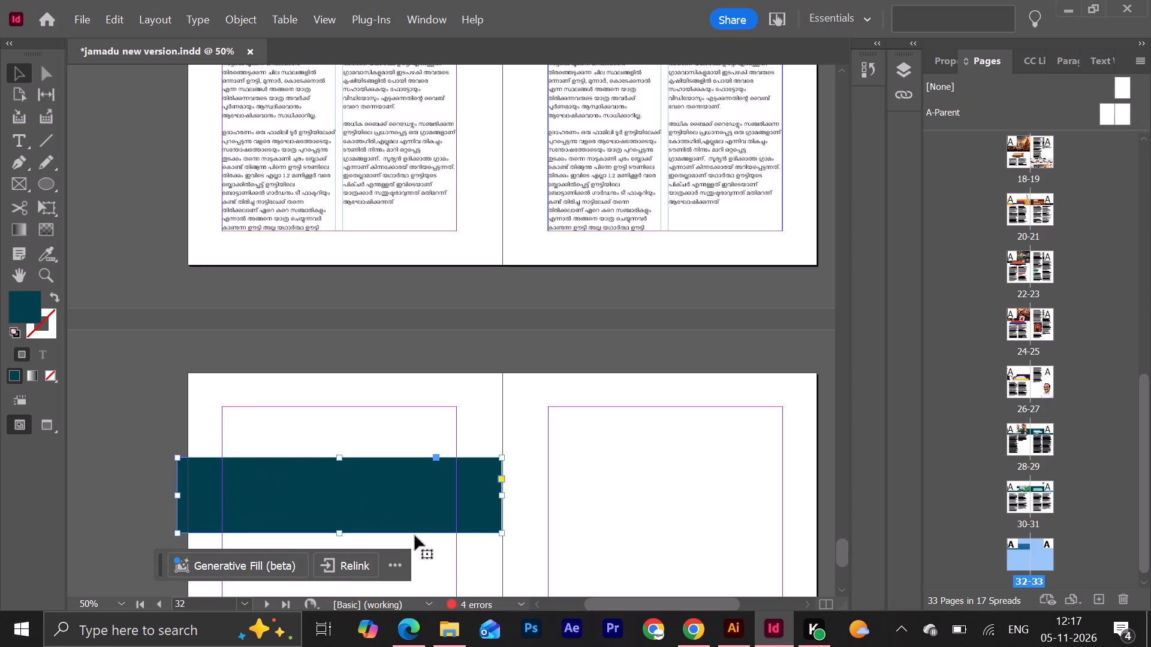